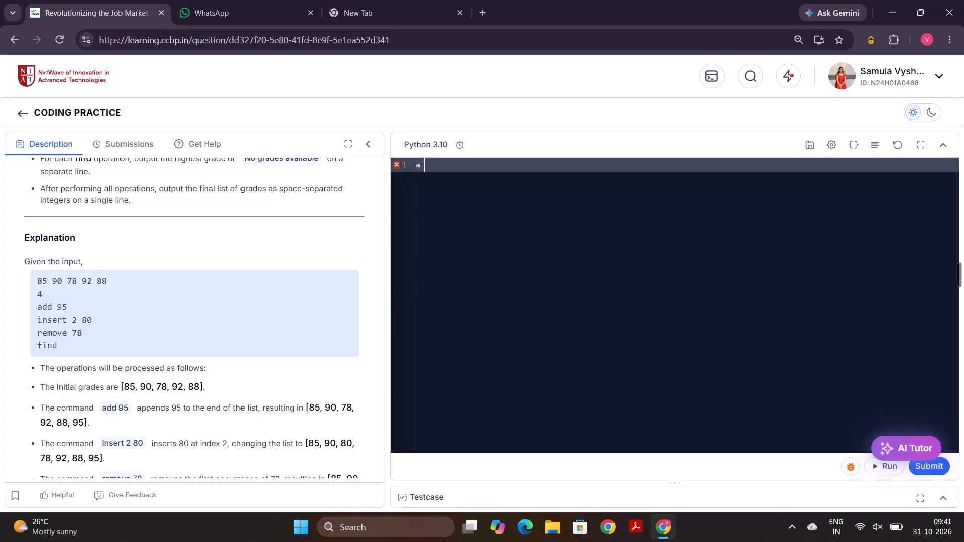
Search Windows for "po" and launch Power BI Desktop.
{"action": "left_click", "coordinate": [404, 533]}
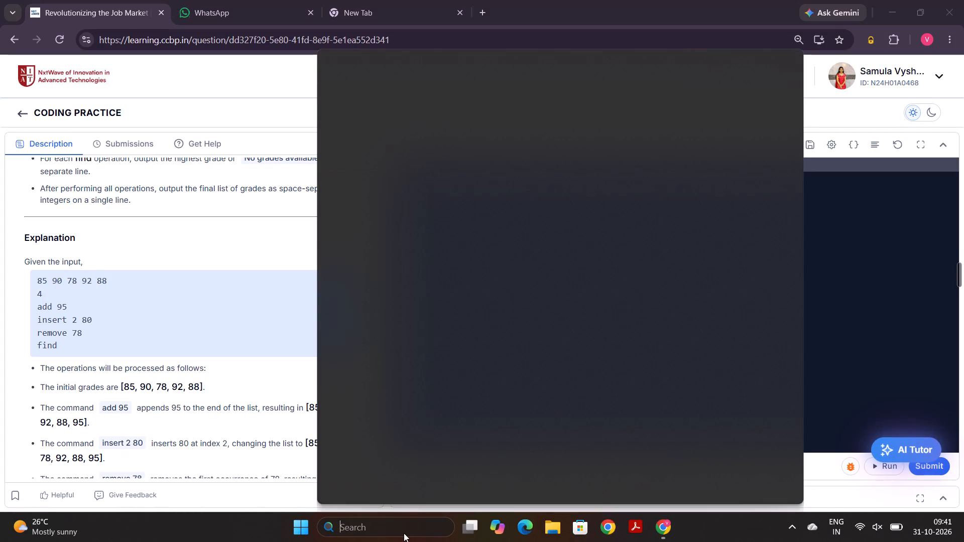
{"action": "type", "text": "po"}
{"action": "key", "text": "Return"}
{"action": "key", "text": "backslash"}
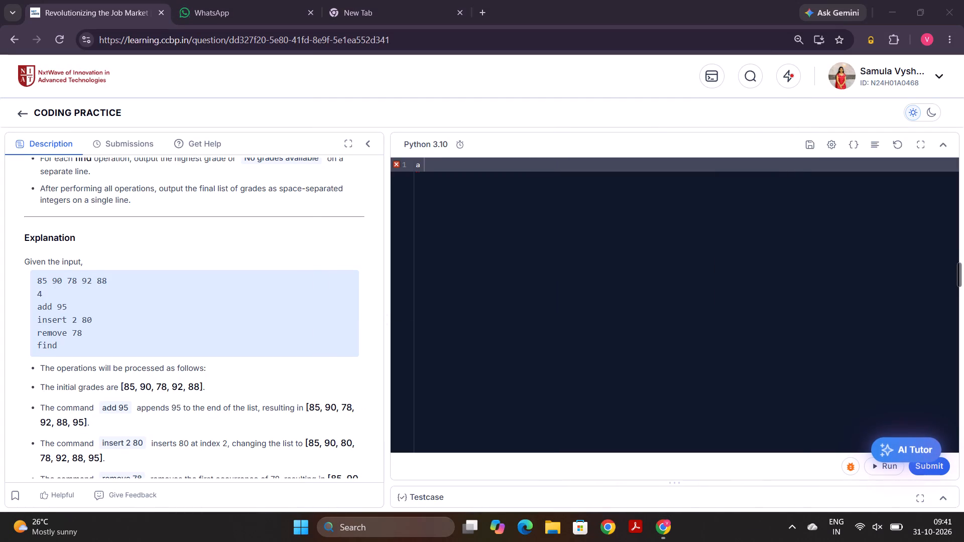
{"action": "left_click", "coordinate": [398, 528]}
{"action": "type", "text": "po"}
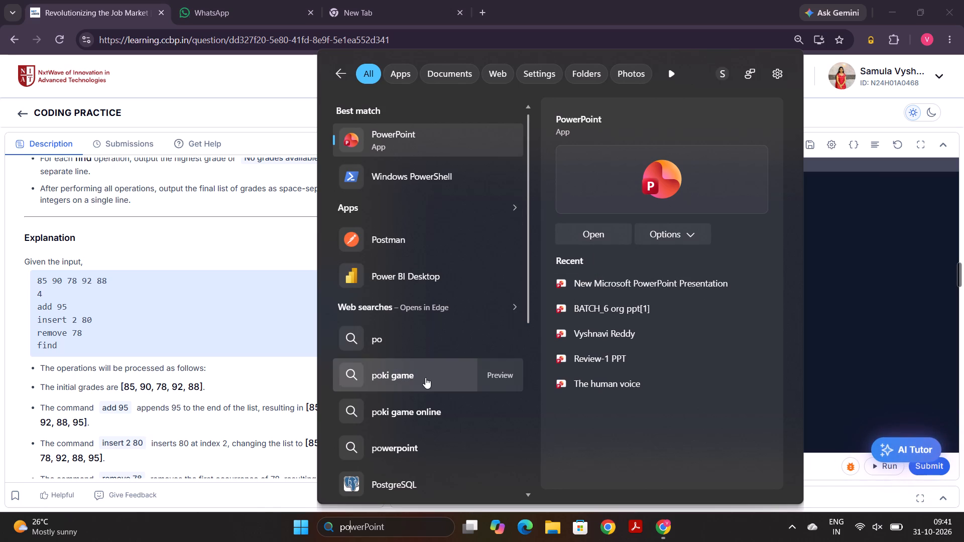
{"action": "type", "text": "ww"}
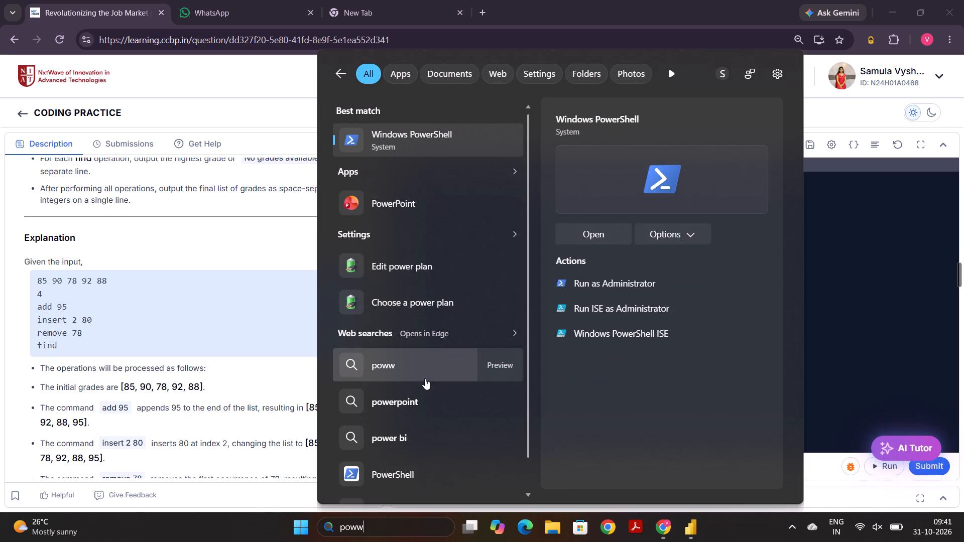
{"action": "key", "text": "BackSpace"}
{"action": "left_click", "coordinate": [684, 530]}
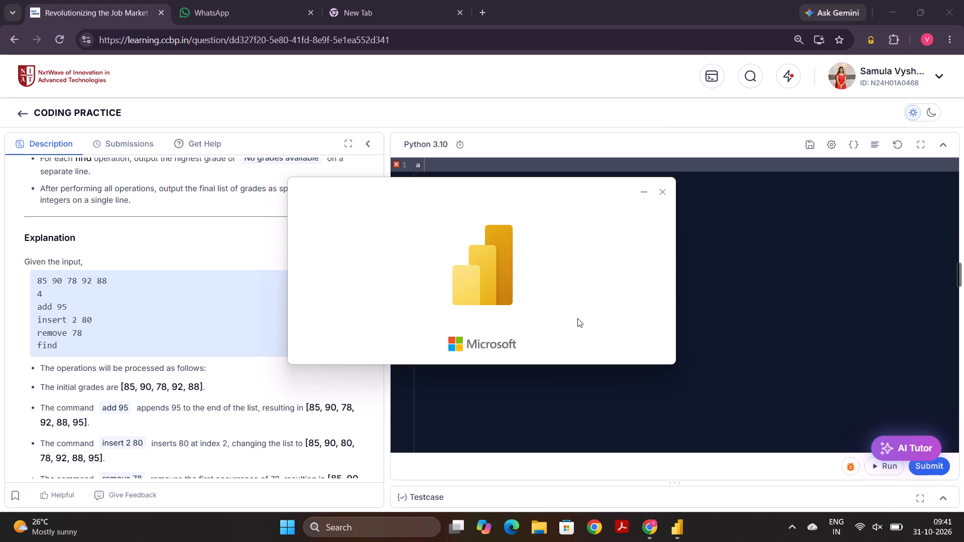
Close the empty New Tab page in Chrome.
{"action": "left_click", "coordinate": [458, 9]}
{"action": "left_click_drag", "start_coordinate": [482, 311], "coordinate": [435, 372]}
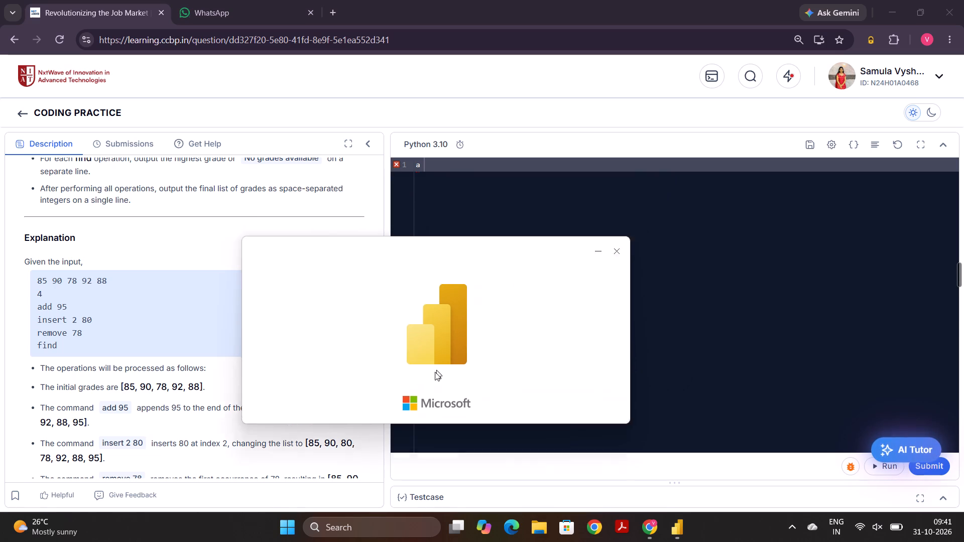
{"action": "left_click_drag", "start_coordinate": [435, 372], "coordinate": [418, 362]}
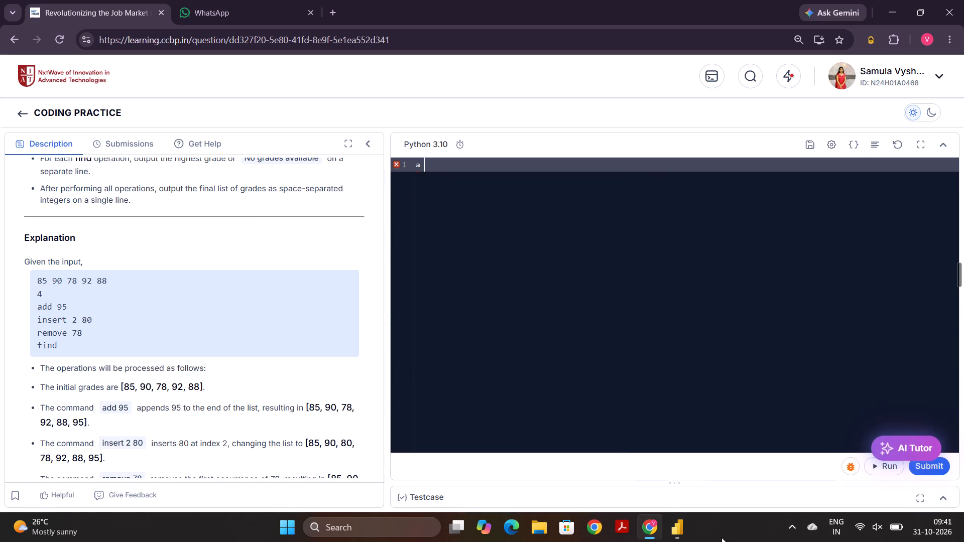
Switch to Power BI Desktop and open the recent report Onlinestore.pbix.
{"action": "left_click", "coordinate": [682, 529]}
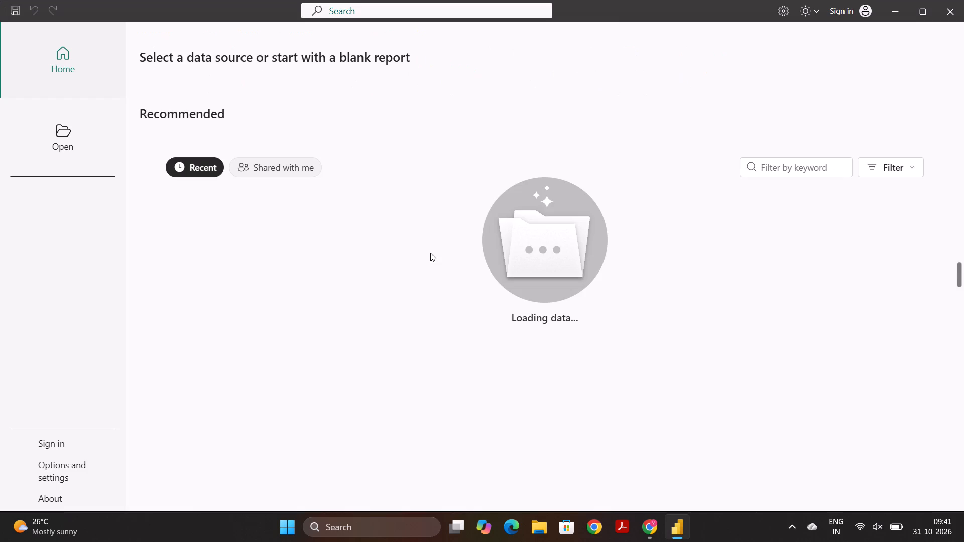
{"action": "scroll", "coordinate": [335, 345], "scroll_direction": "down", "scroll_amount": 1}
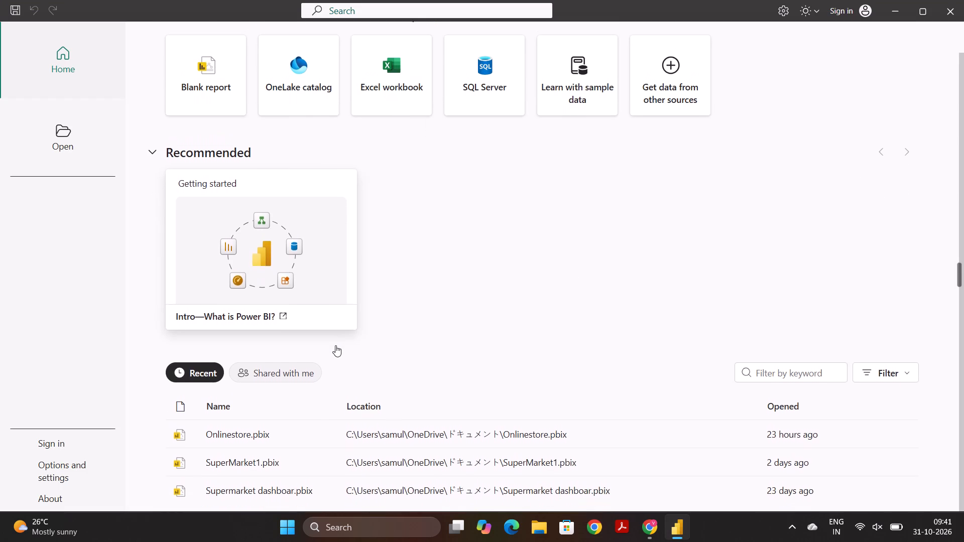
{"action": "left_click", "coordinate": [252, 445]}
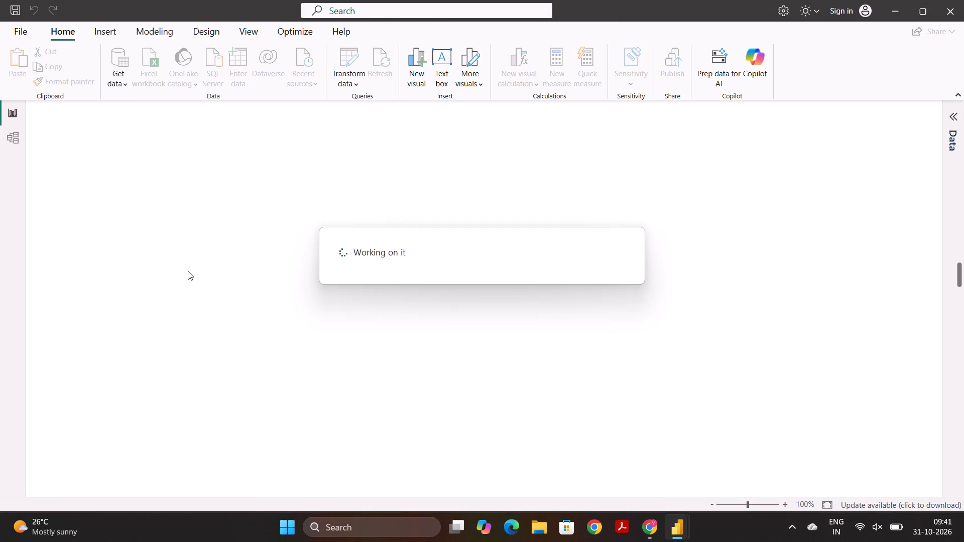
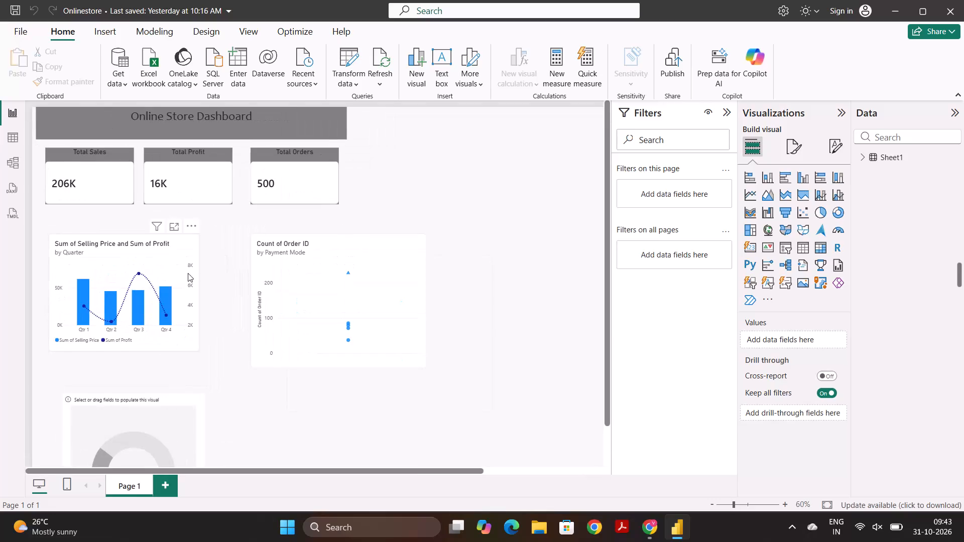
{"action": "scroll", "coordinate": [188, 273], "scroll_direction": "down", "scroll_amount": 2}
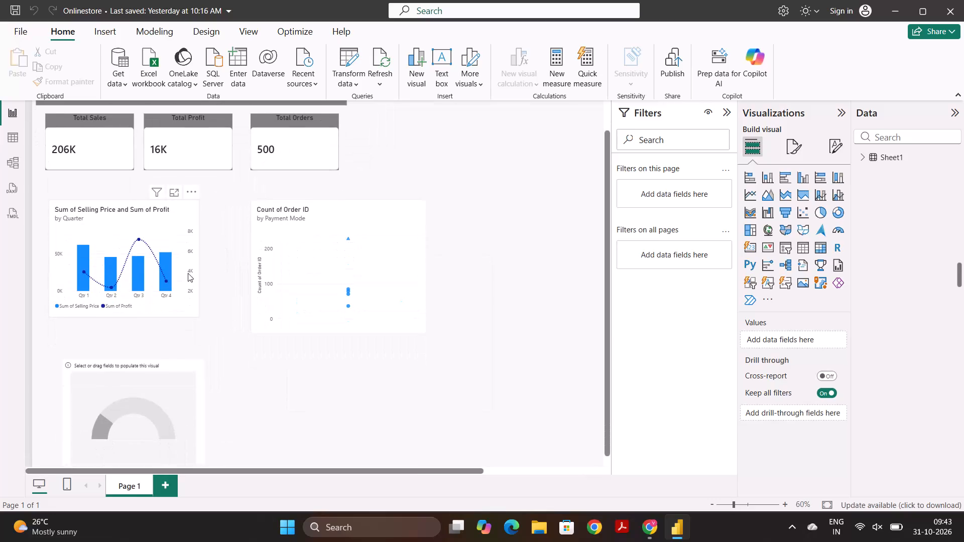
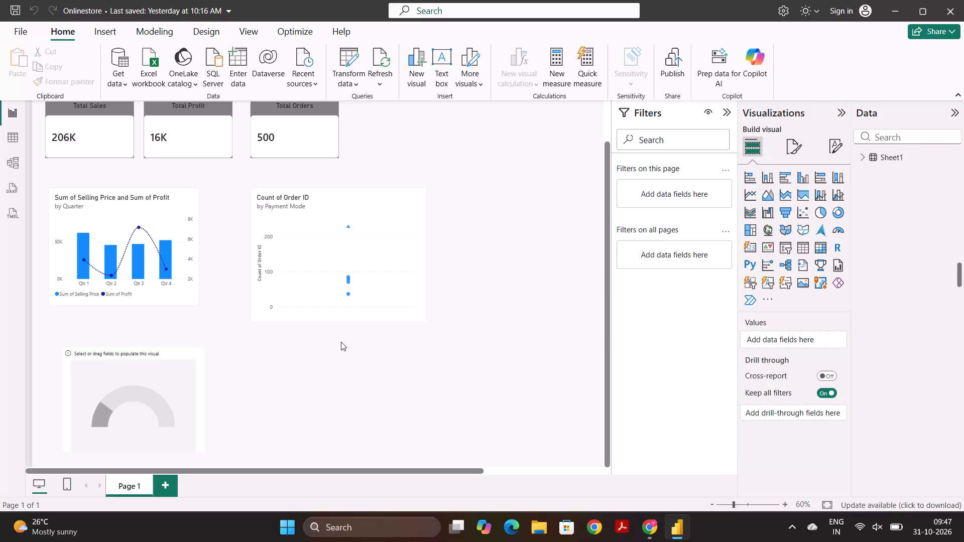
Add an Azure Maps visual and place it in the empty space beside the Count of Order ID chart.
{"action": "scroll", "coordinate": [396, 340], "scroll_direction": "down", "scroll_amount": 2}
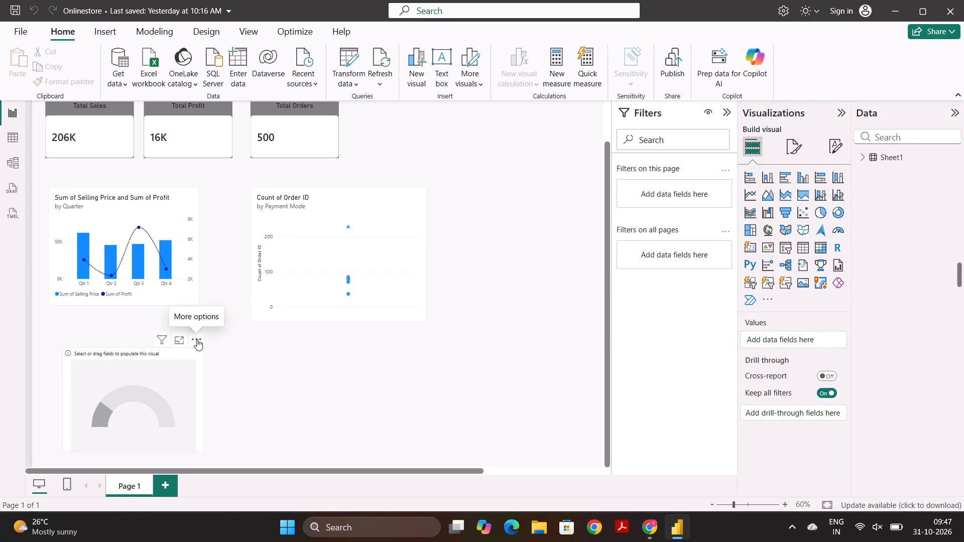
{"action": "left_click", "coordinate": [821, 230]}
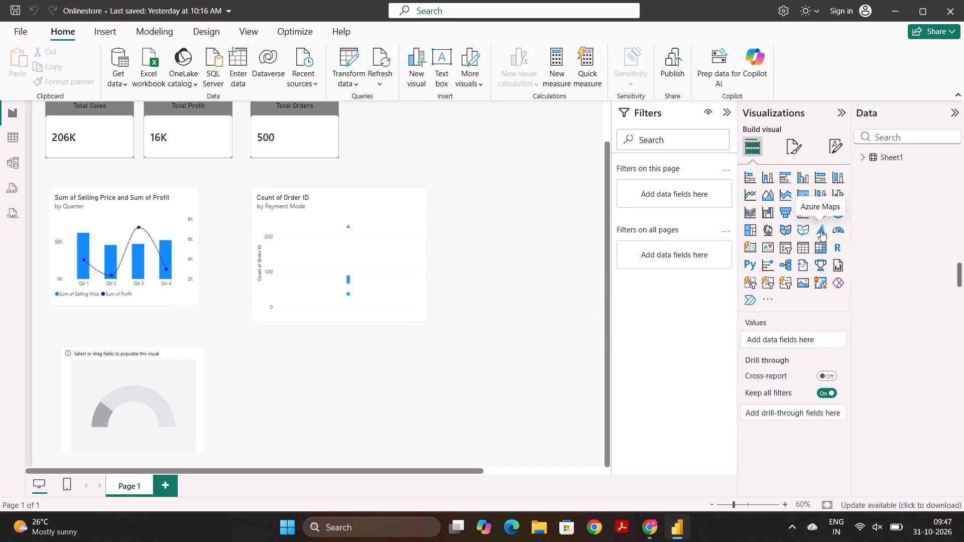
{"action": "left_click_drag", "start_coordinate": [392, 134], "coordinate": [524, 279]}
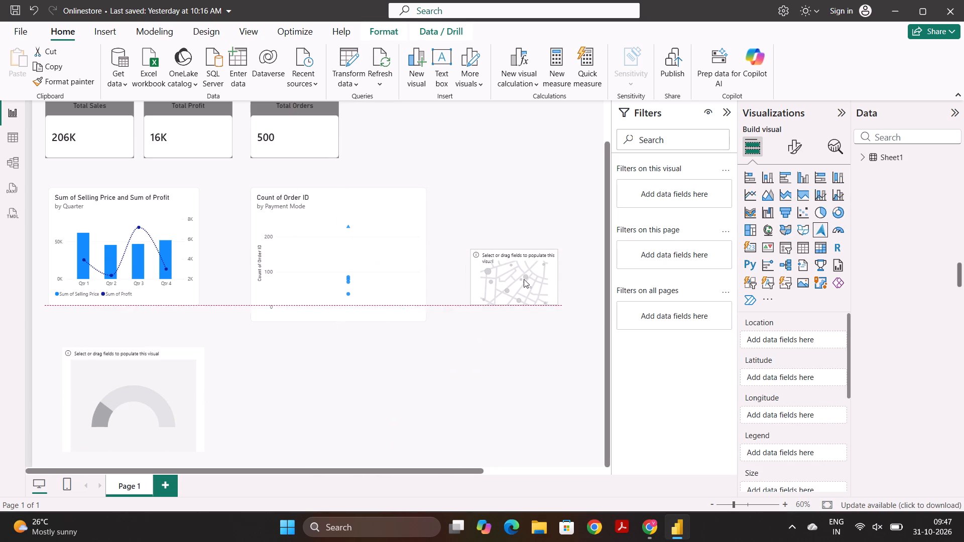
{"action": "left_click_drag", "start_coordinate": [524, 279], "coordinate": [524, 278]}
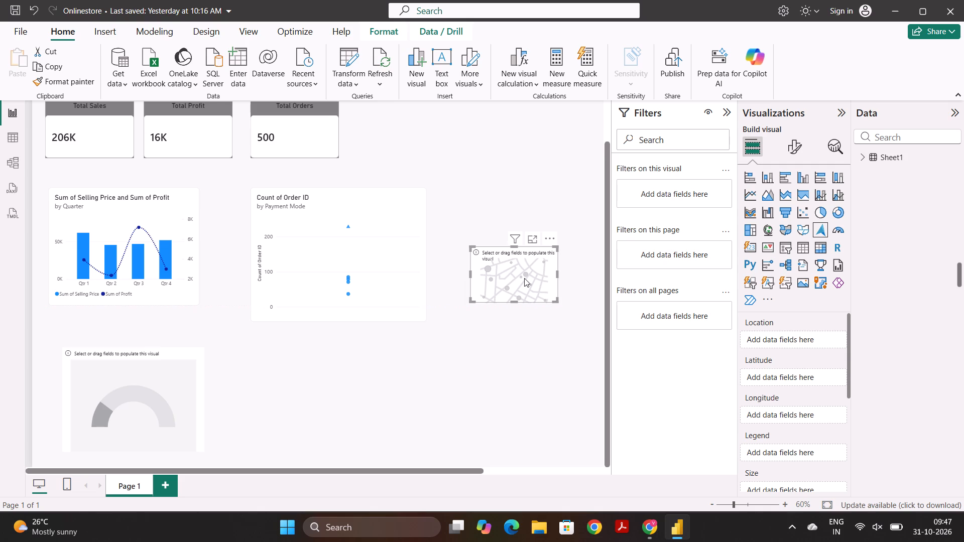
Remove the empty gauge visual below the Selling Price and Profit chart.
{"action": "left_click", "coordinate": [194, 342]}
{"action": "left_click", "coordinate": [235, 357]}
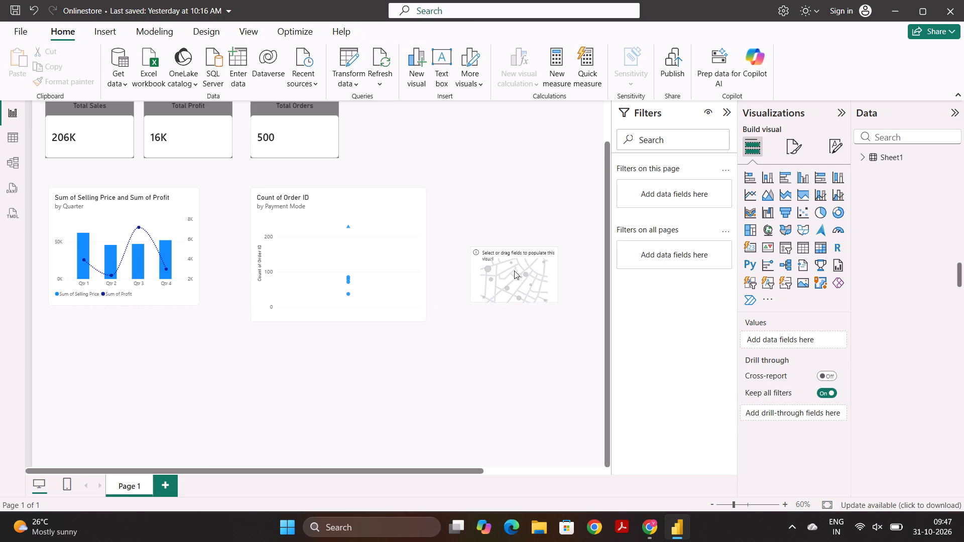
Move the empty map visual into the space below the Selling Price and Profit chart and make it wider and taller.
{"action": "left_click_drag", "start_coordinate": [516, 274], "coordinate": [133, 386]}
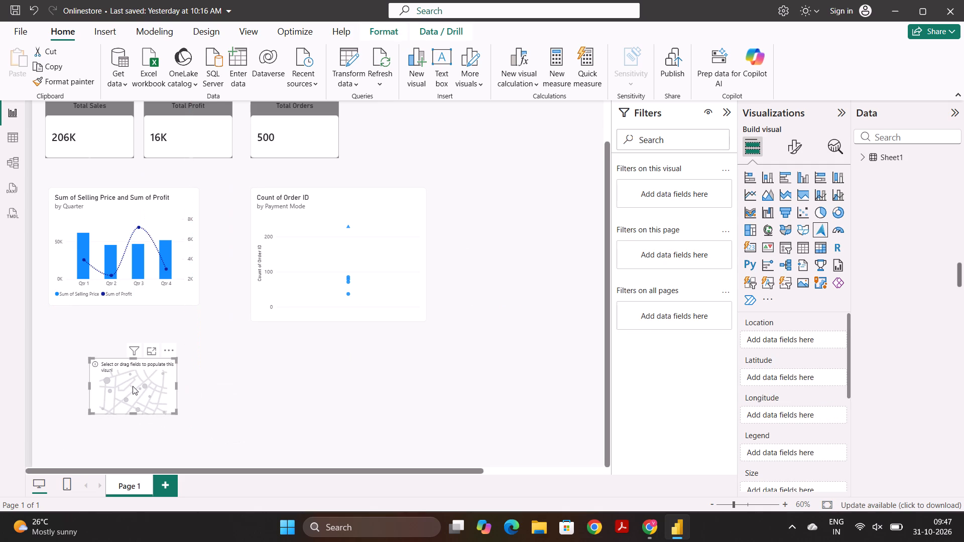
{"action": "scroll", "coordinate": [162, 341], "scroll_direction": "down", "scroll_amount": 2}
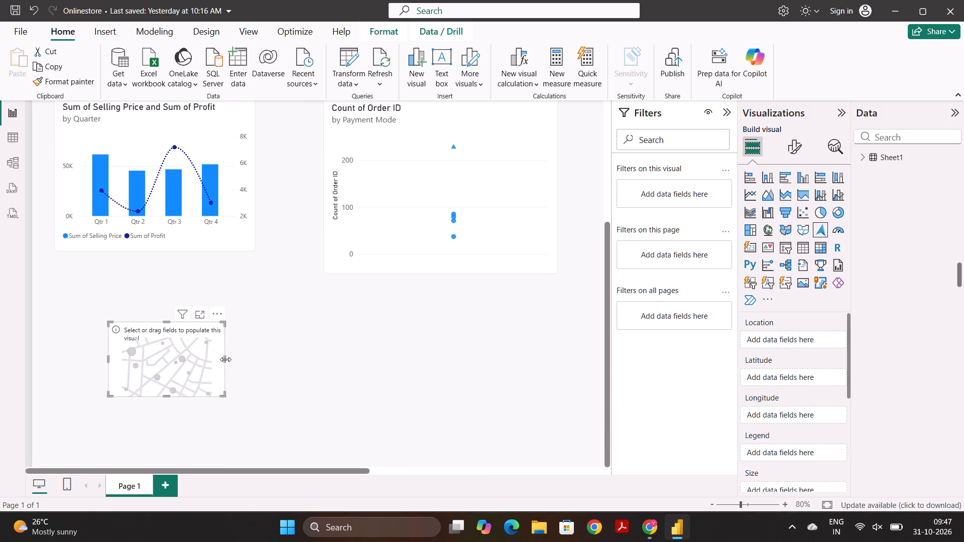
{"action": "left_click_drag", "start_coordinate": [225, 358], "coordinate": [248, 368]}
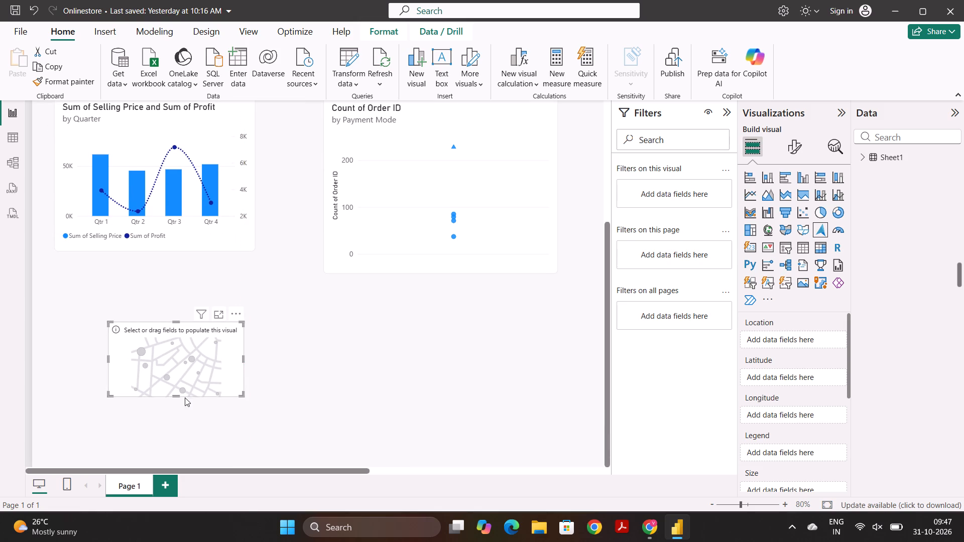
{"action": "left_click_drag", "start_coordinate": [176, 396], "coordinate": [172, 443]}
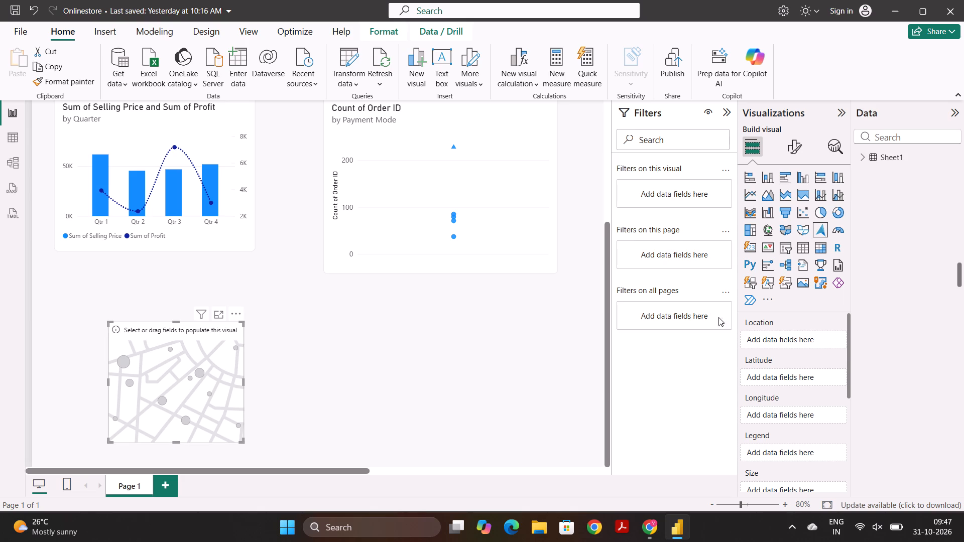
Change the empty Azure Maps visual to the standard Map visual type.
{"action": "left_click", "coordinate": [774, 245]}
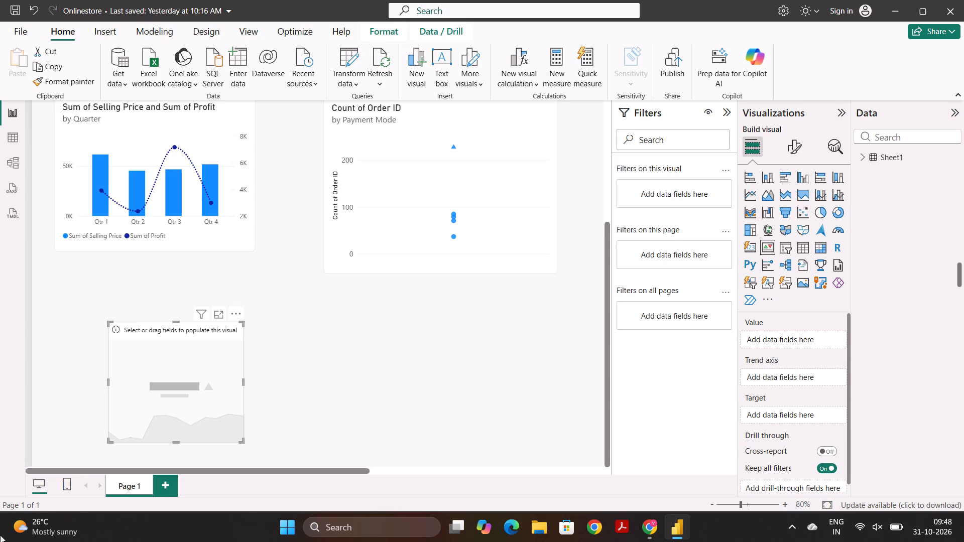
{"action": "left_click", "coordinate": [821, 225]}
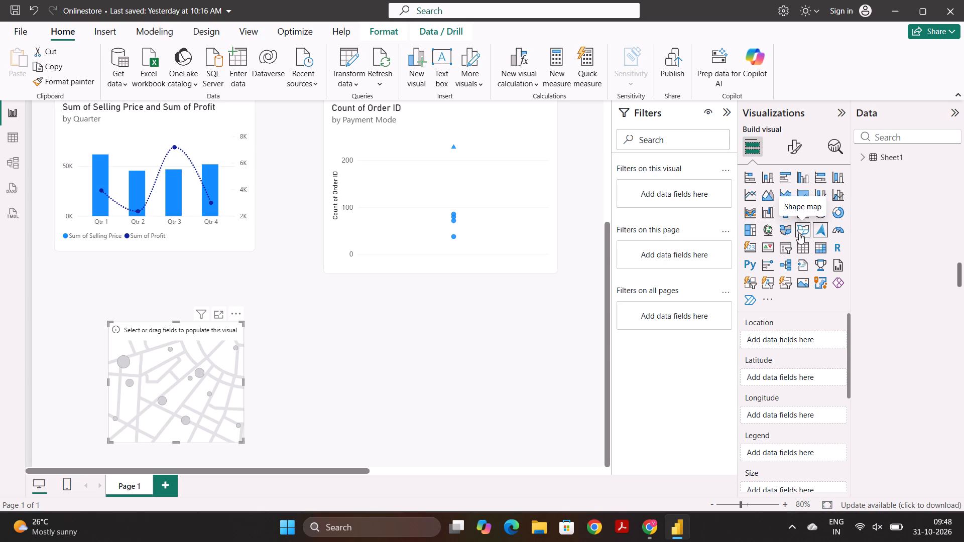
{"action": "left_click", "coordinate": [767, 232]}
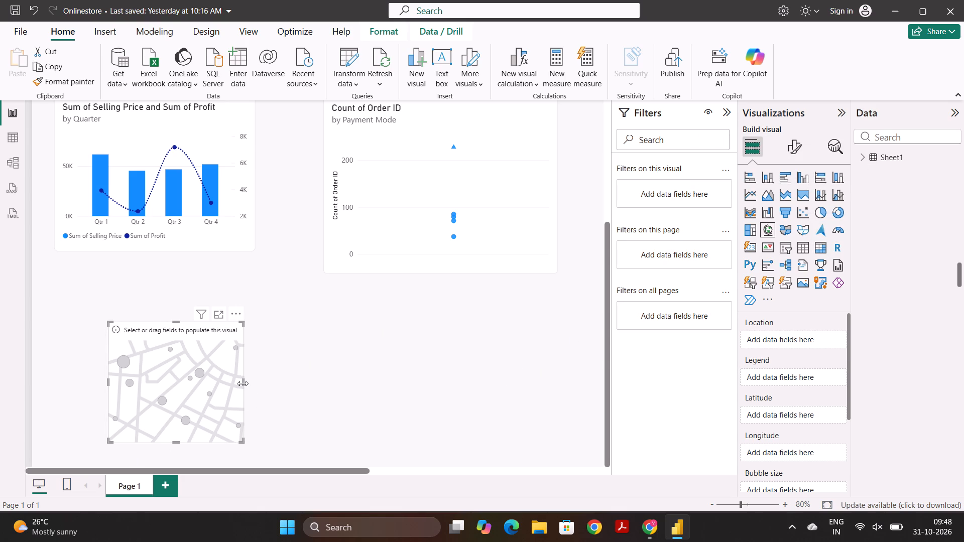
Enlarge the Map visual upwards and widen it, keeping its right edge short of the Count of Order ID chart.
{"action": "left_click_drag", "start_coordinate": [243, 383], "coordinate": [349, 379]}
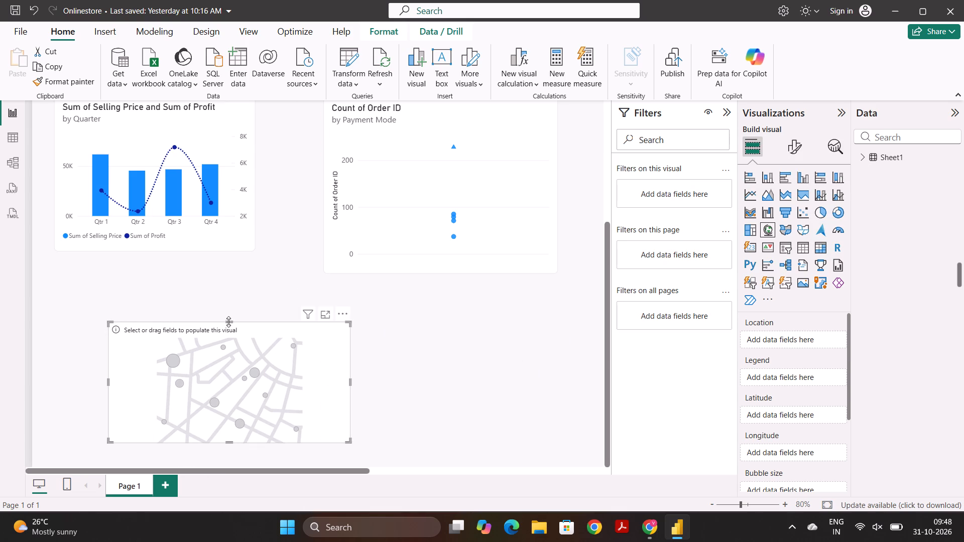
{"action": "left_click_drag", "start_coordinate": [228, 322], "coordinate": [226, 276]}
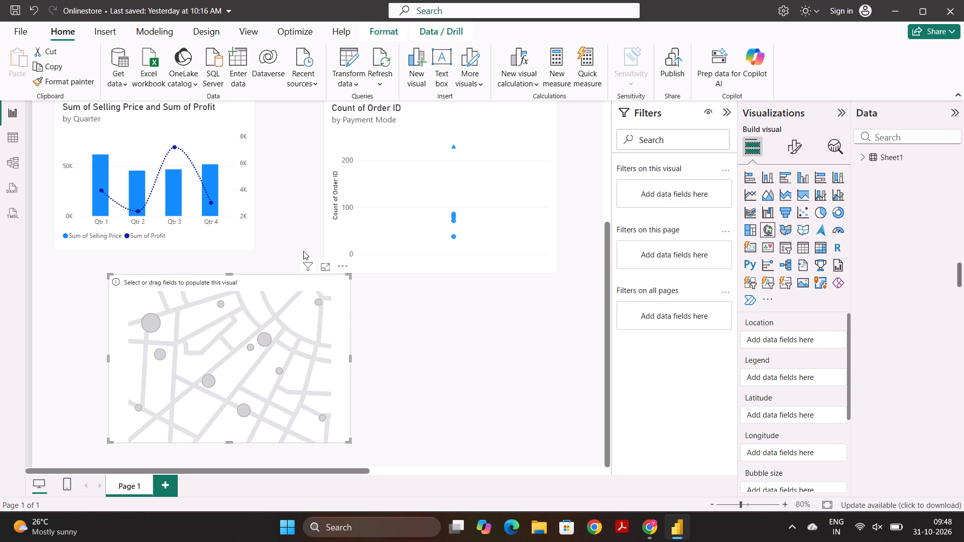
{"action": "scroll", "coordinate": [369, 221], "scroll_direction": "down", "scroll_amount": 1}
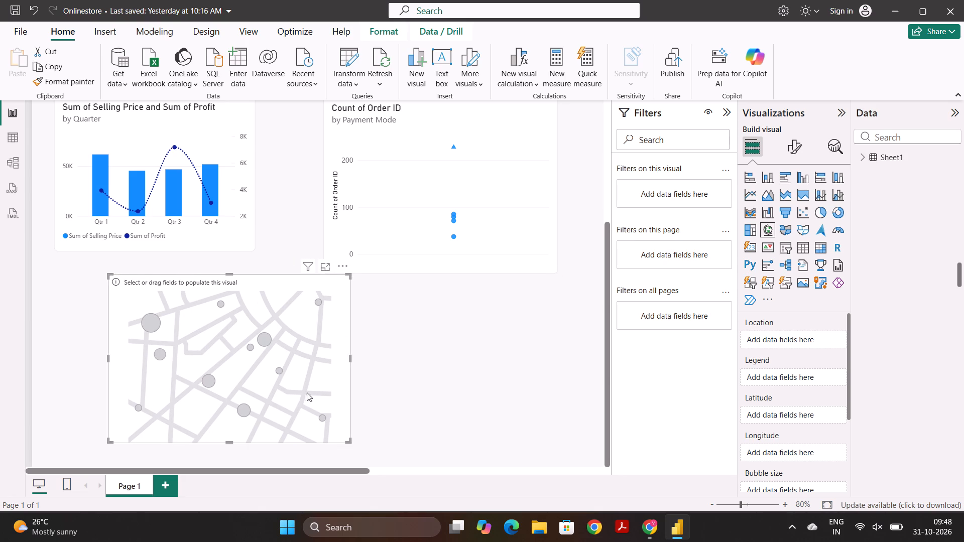
{"action": "scroll", "coordinate": [266, 383], "scroll_direction": "down", "scroll_amount": 1}
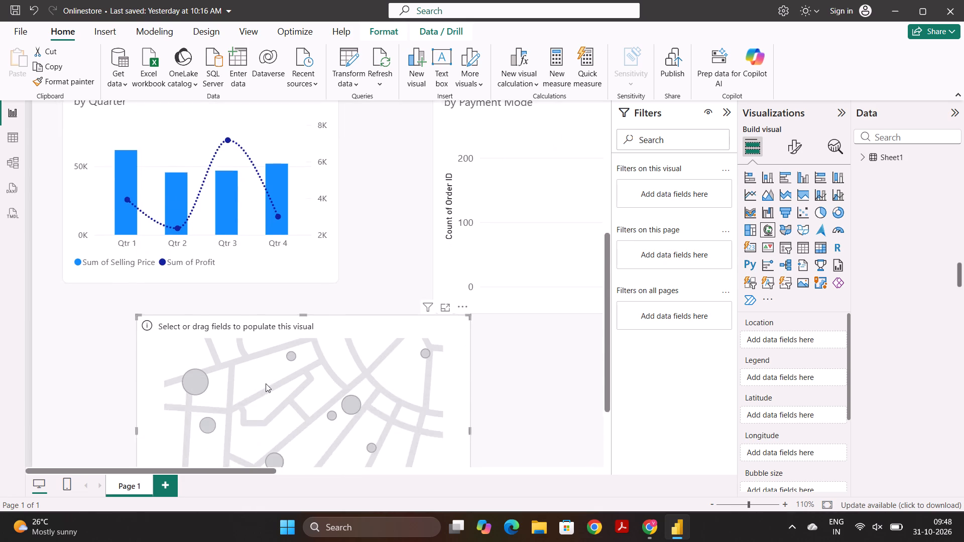
{"action": "scroll", "coordinate": [266, 383], "scroll_direction": "down", "scroll_amount": 3}
{"action": "left_click_drag", "start_coordinate": [301, 432], "coordinate": [292, 436]}
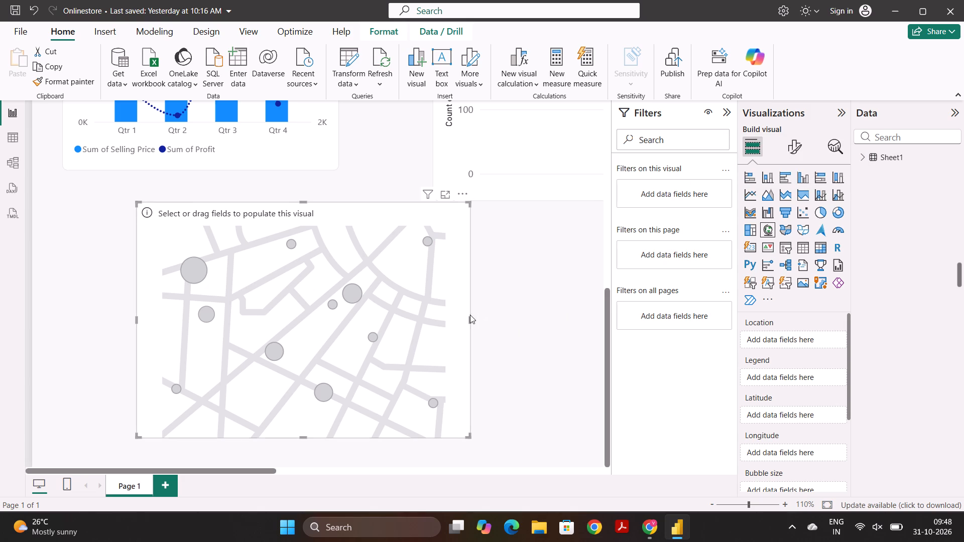
{"action": "left_click_drag", "start_coordinate": [471, 319], "coordinate": [413, 309]}
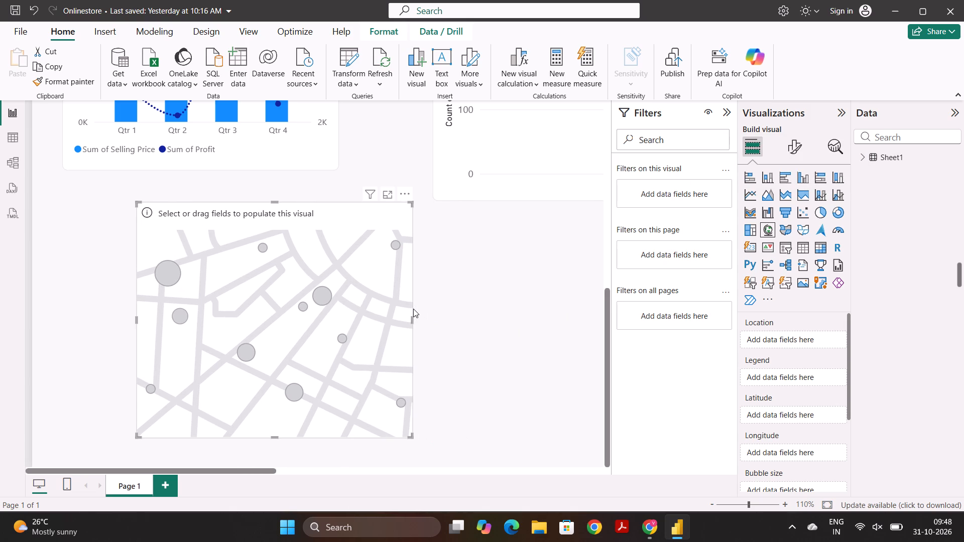
In Sheet1's table data, set the State column's data category to State or Province.
{"action": "left_click", "coordinate": [865, 156]}
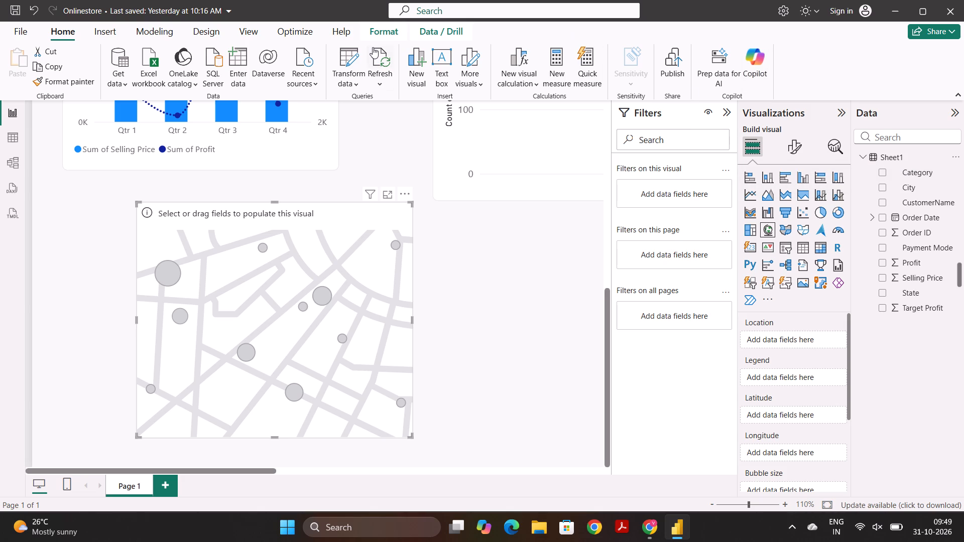
{"action": "left_click", "coordinate": [11, 144]}
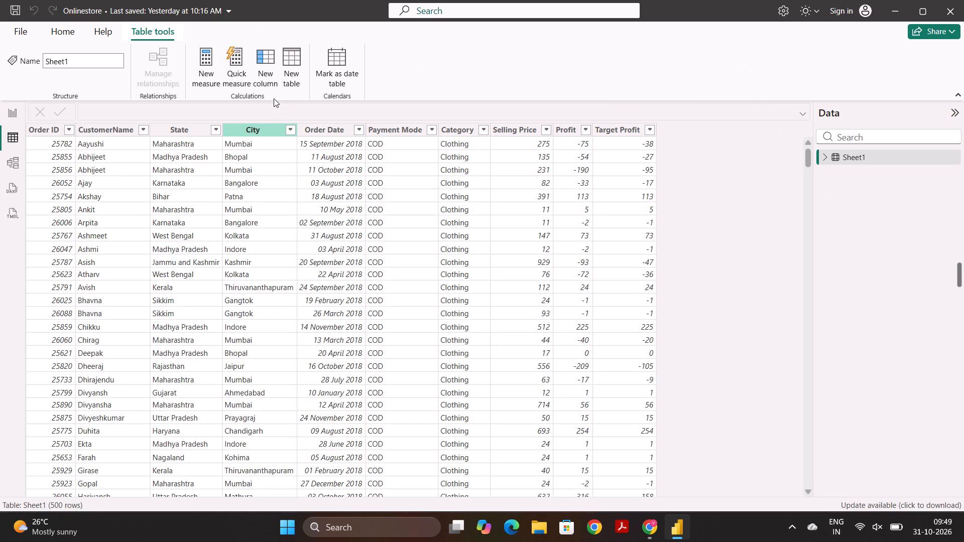
{"action": "left_click", "coordinate": [214, 132]}
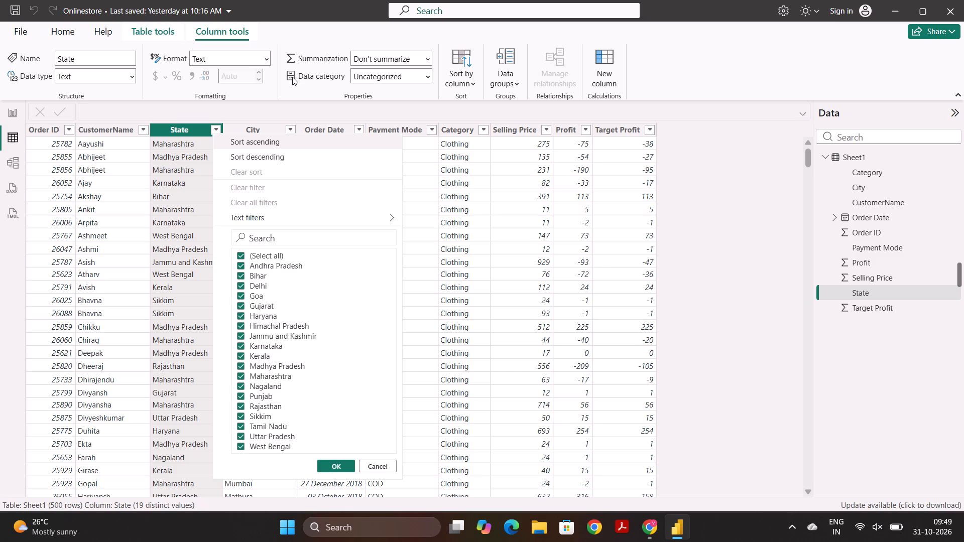
{"action": "left_click", "coordinate": [390, 73]}
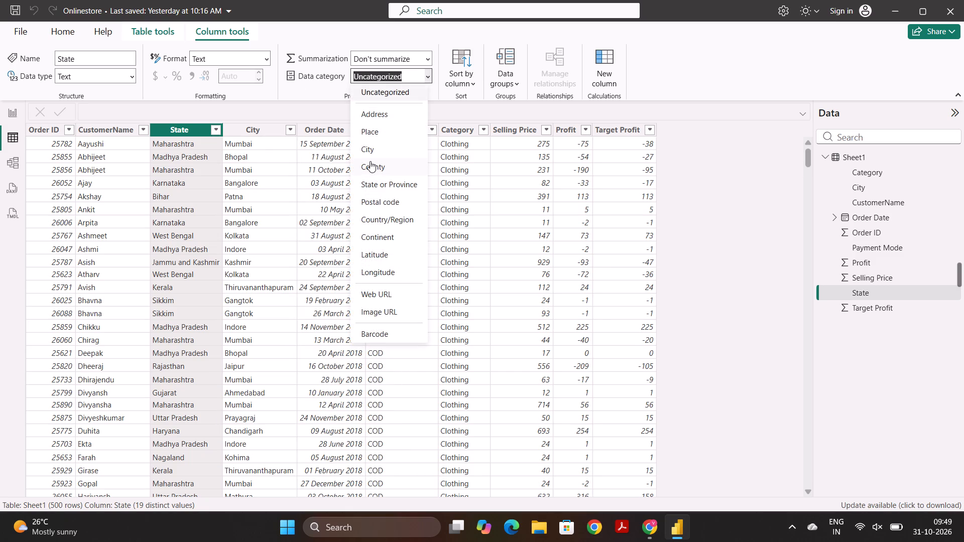
{"action": "left_click", "coordinate": [377, 180]}
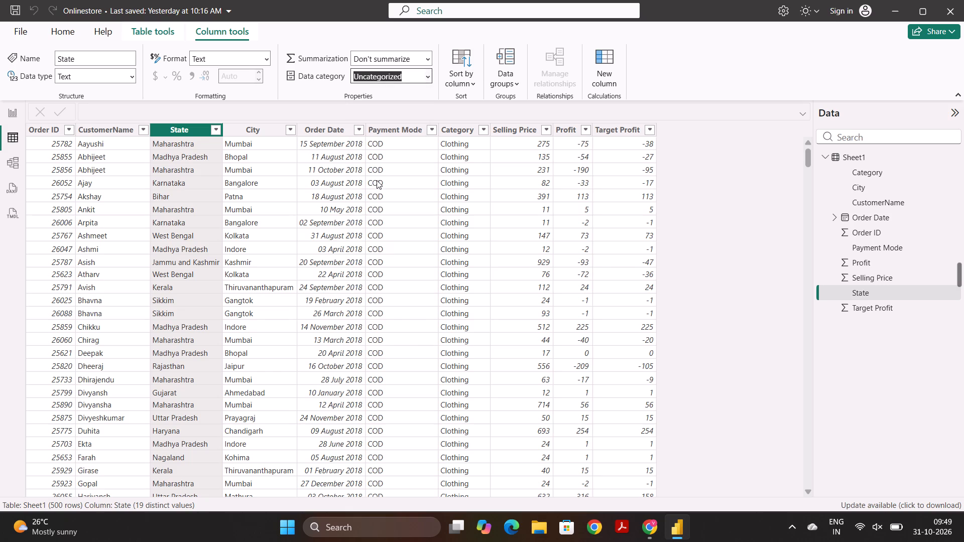
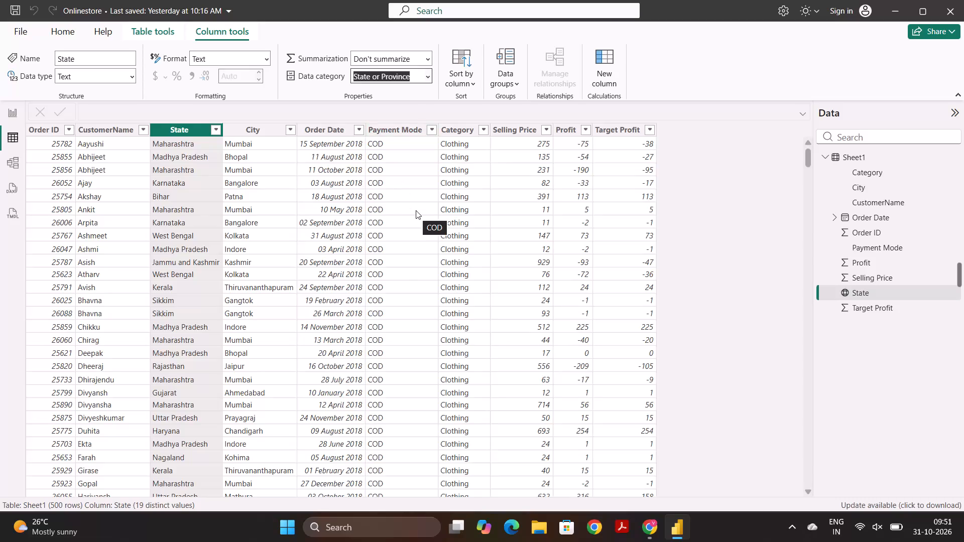
Return to the report page and add the State field as the location of the empty Map visual.
{"action": "left_click", "coordinate": [13, 110]}
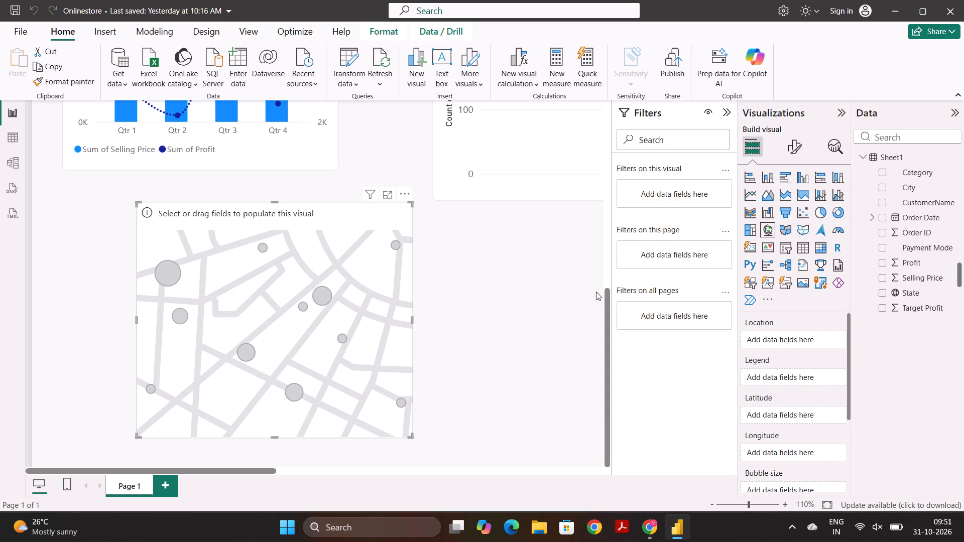
{"action": "left_click", "coordinate": [883, 289]}
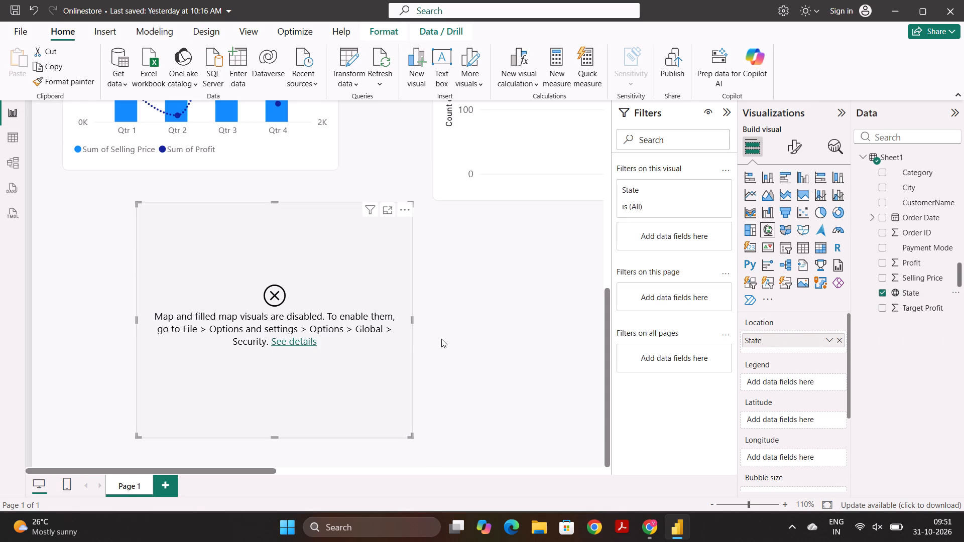
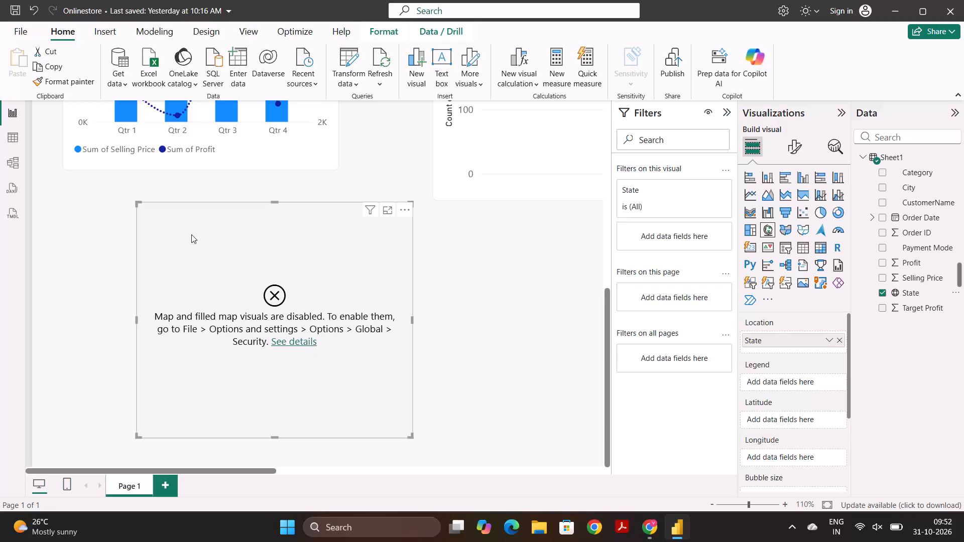
Enable the use of Map and Filled Map visuals in the global security options.
{"action": "left_click", "coordinate": [19, 35]}
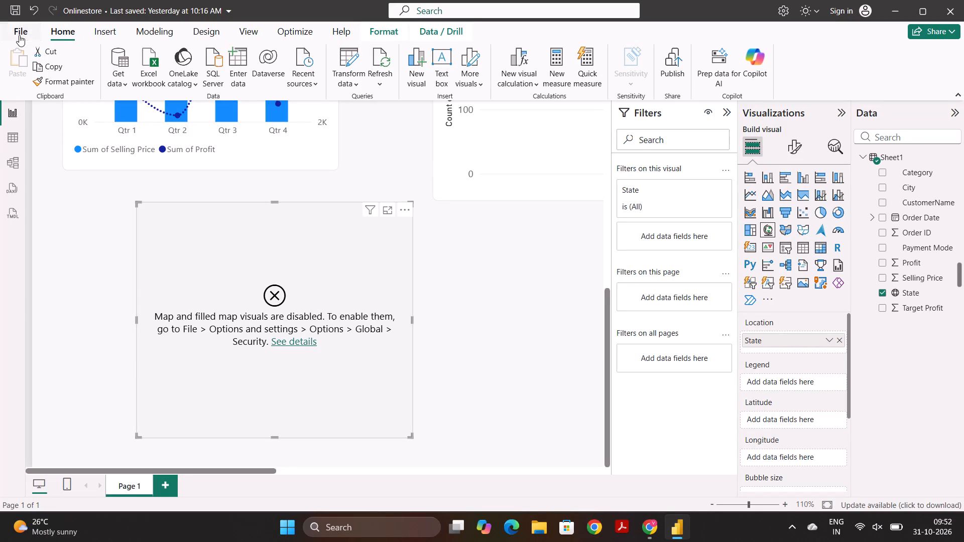
{"action": "left_click", "coordinate": [87, 468]}
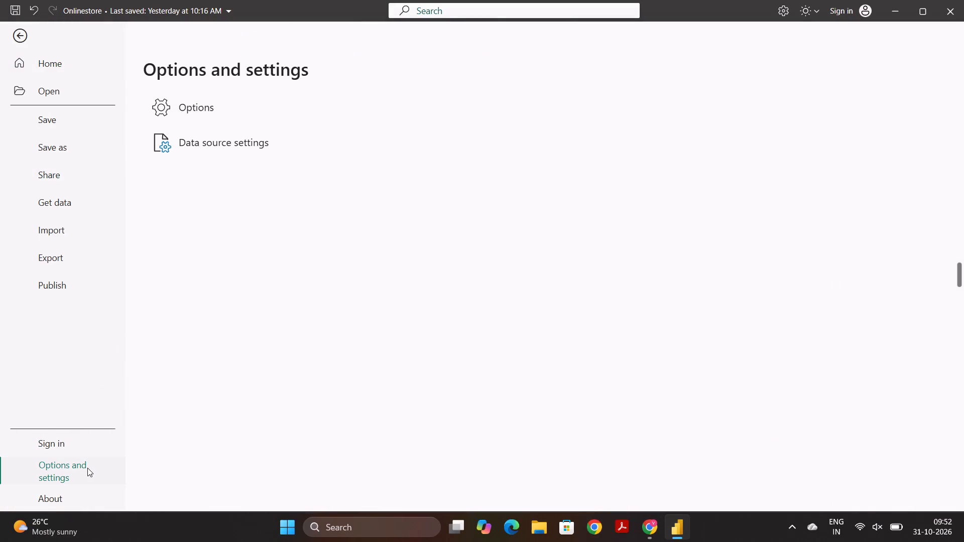
{"action": "left_click", "coordinate": [198, 109]}
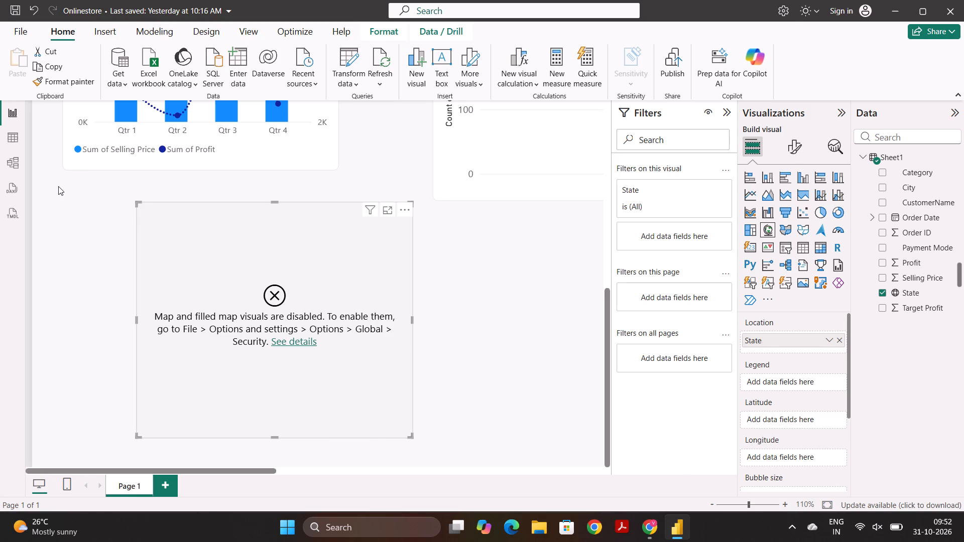
{"action": "left_click", "coordinate": [226, 158]}
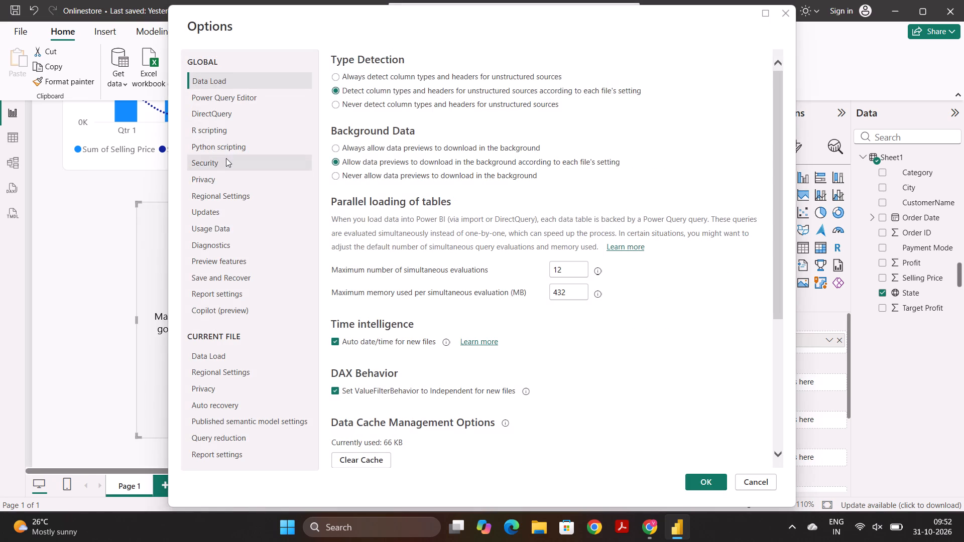
{"action": "scroll", "coordinate": [382, 342], "scroll_direction": "down", "scroll_amount": 4}
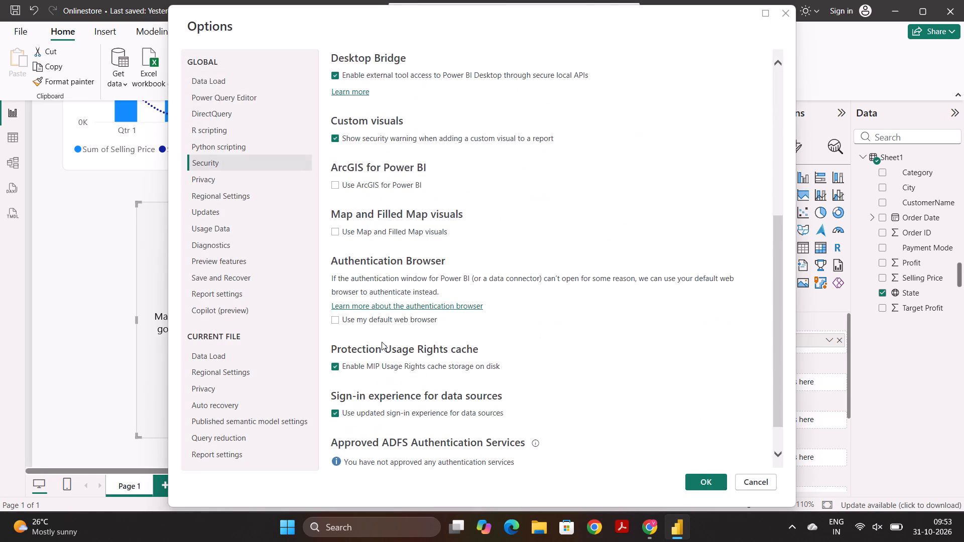
{"action": "left_click", "coordinate": [333, 197]}
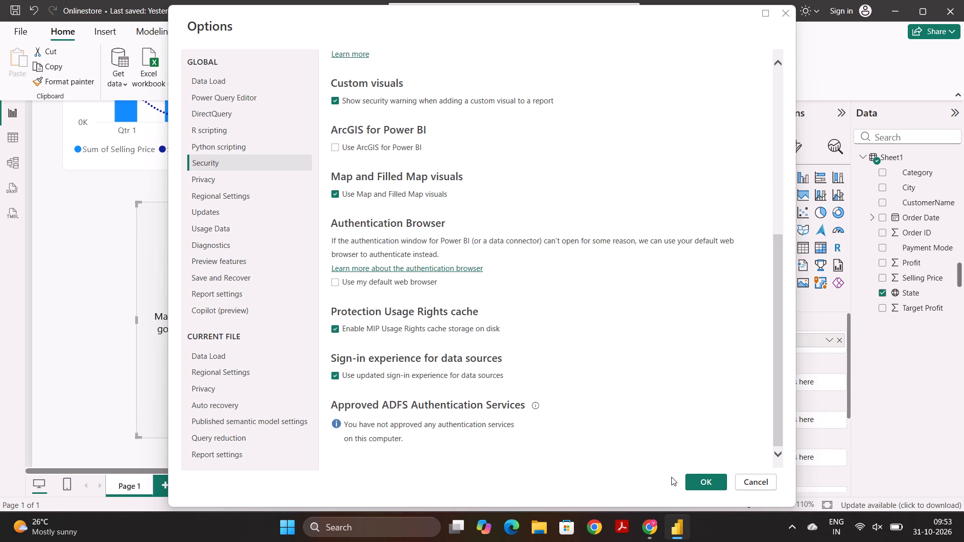
{"action": "left_click", "coordinate": [701, 481]}
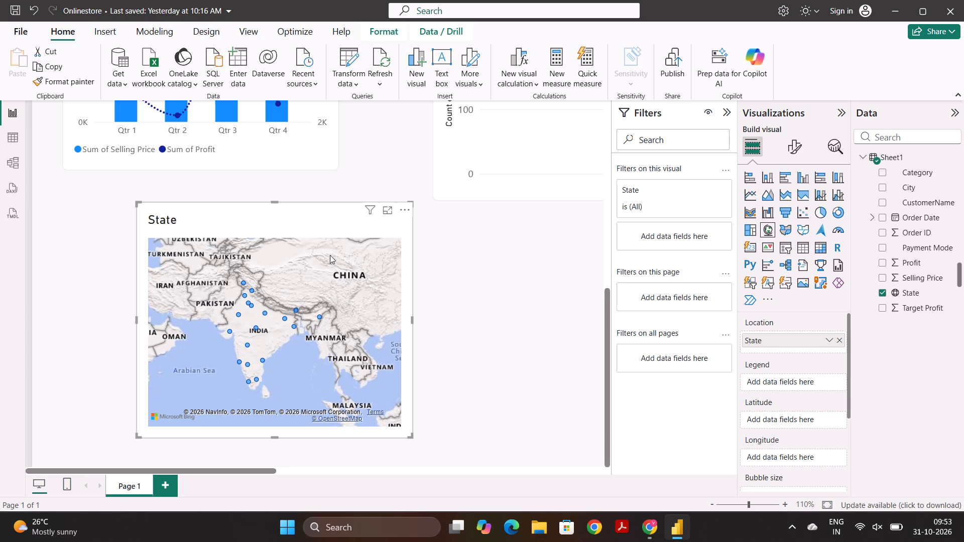
Save the Onlinestore report with the new State map.
{"action": "scroll", "coordinate": [391, 303], "scroll_direction": "down", "scroll_amount": 1}
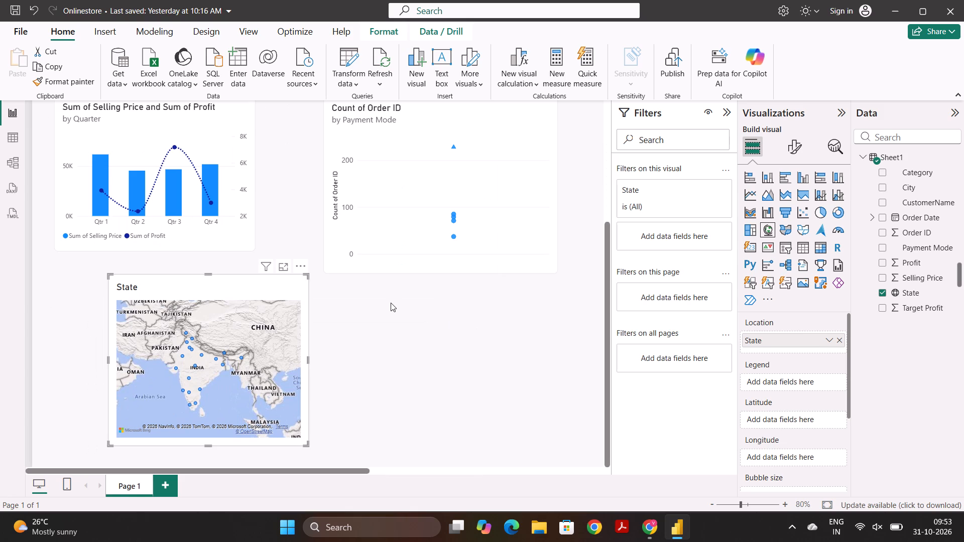
{"action": "key", "text": "ctrl+s"}
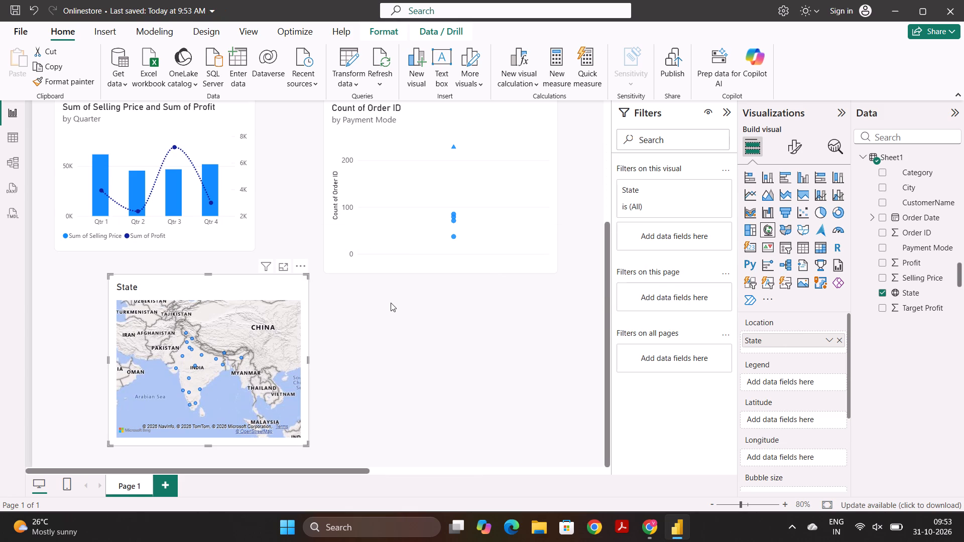
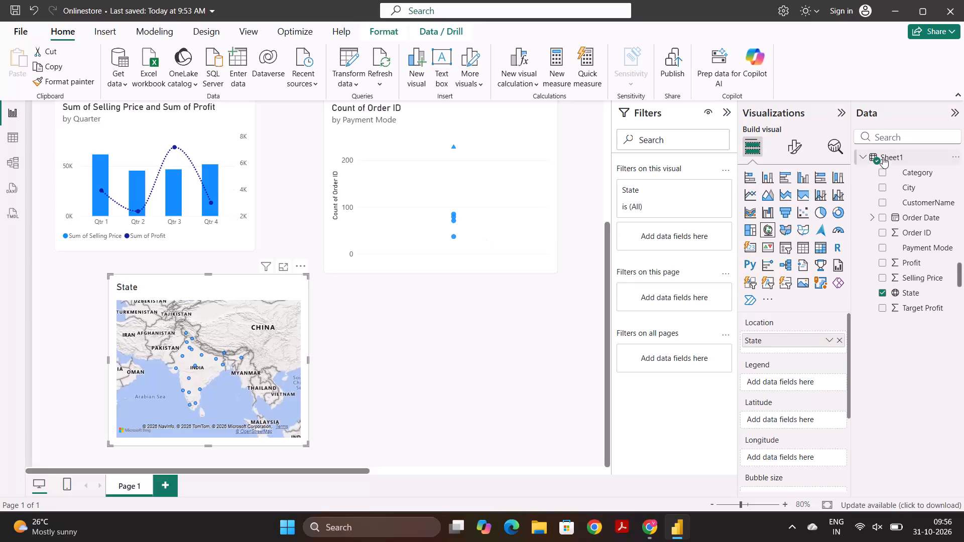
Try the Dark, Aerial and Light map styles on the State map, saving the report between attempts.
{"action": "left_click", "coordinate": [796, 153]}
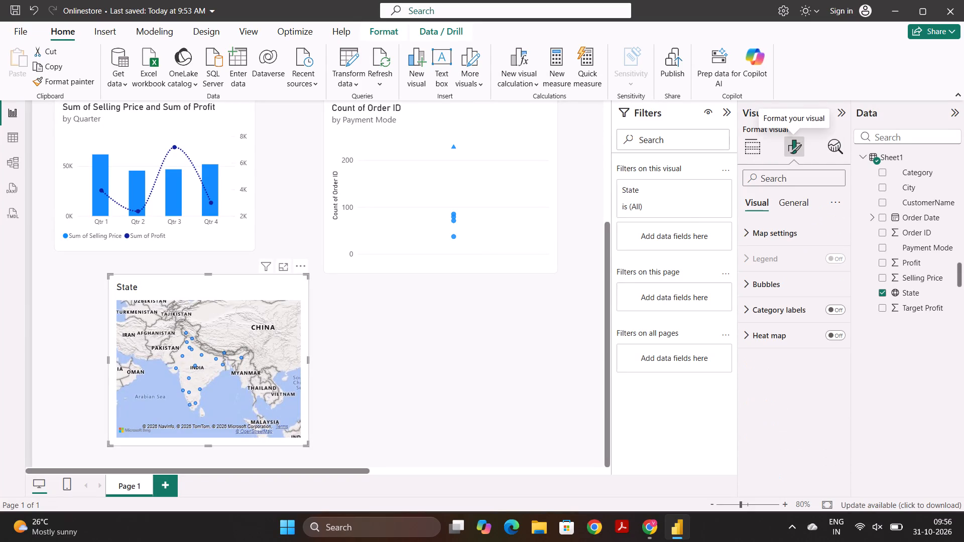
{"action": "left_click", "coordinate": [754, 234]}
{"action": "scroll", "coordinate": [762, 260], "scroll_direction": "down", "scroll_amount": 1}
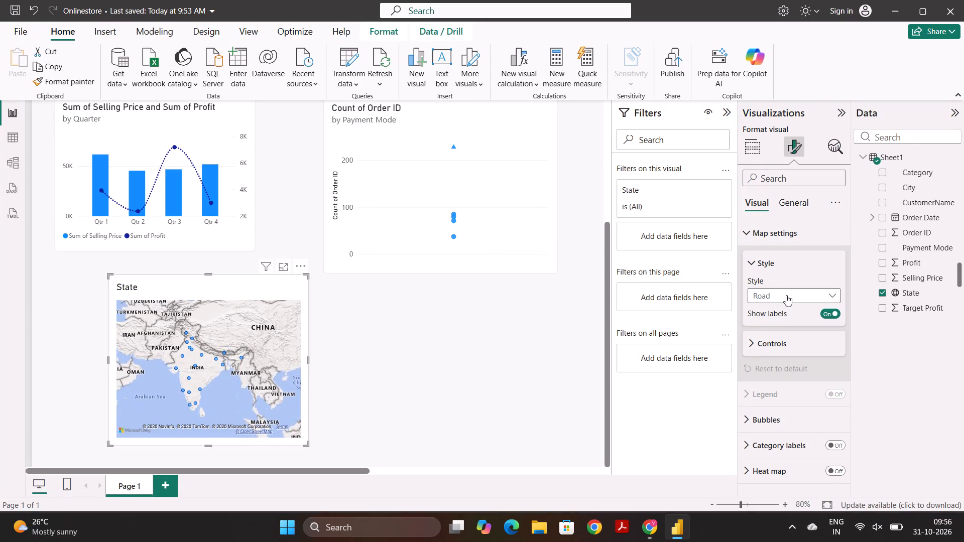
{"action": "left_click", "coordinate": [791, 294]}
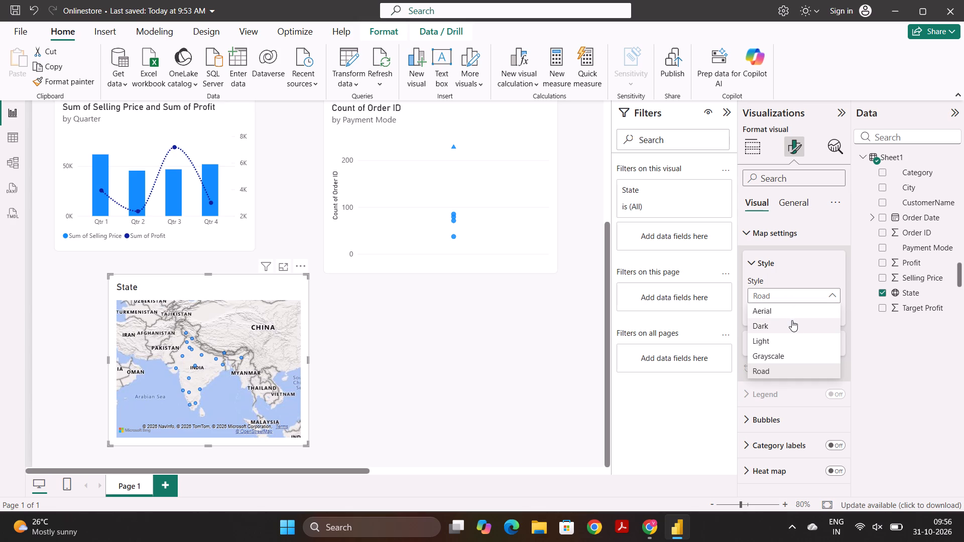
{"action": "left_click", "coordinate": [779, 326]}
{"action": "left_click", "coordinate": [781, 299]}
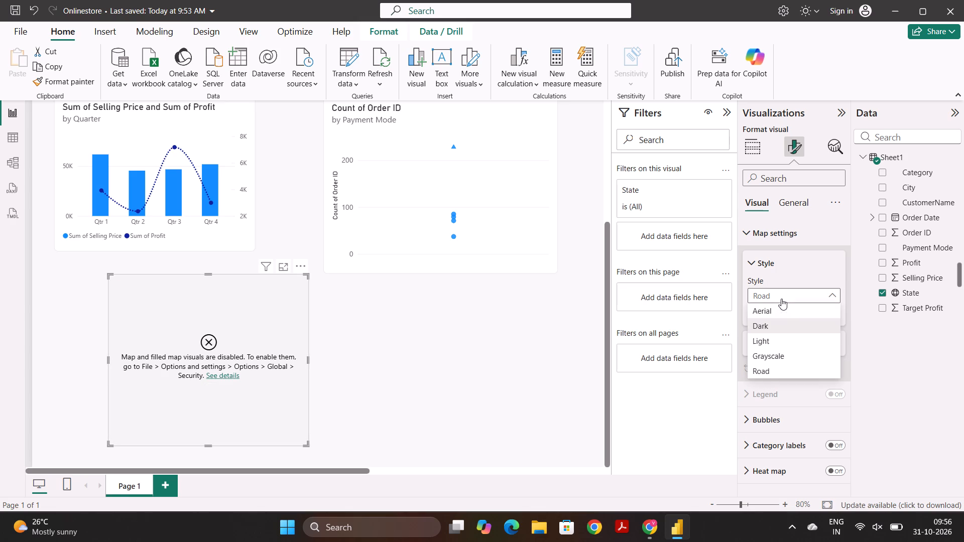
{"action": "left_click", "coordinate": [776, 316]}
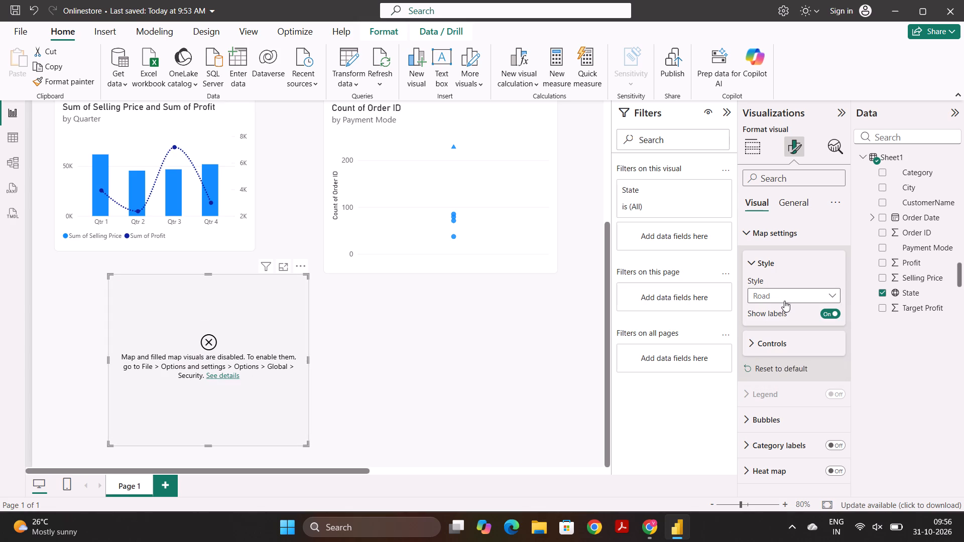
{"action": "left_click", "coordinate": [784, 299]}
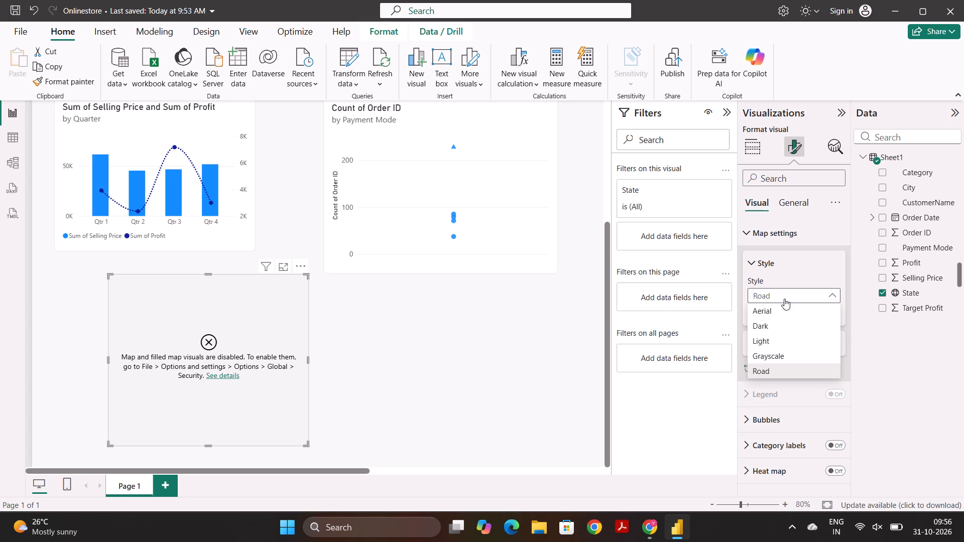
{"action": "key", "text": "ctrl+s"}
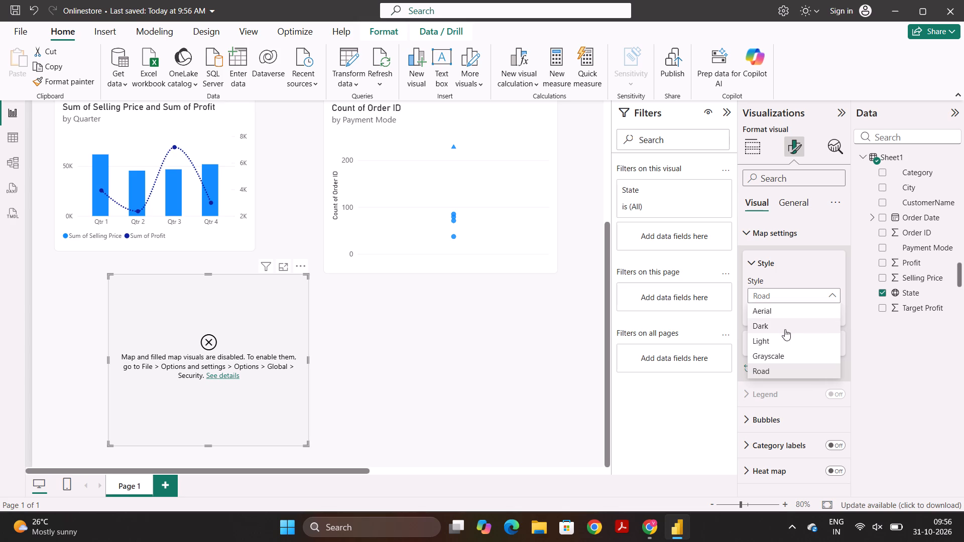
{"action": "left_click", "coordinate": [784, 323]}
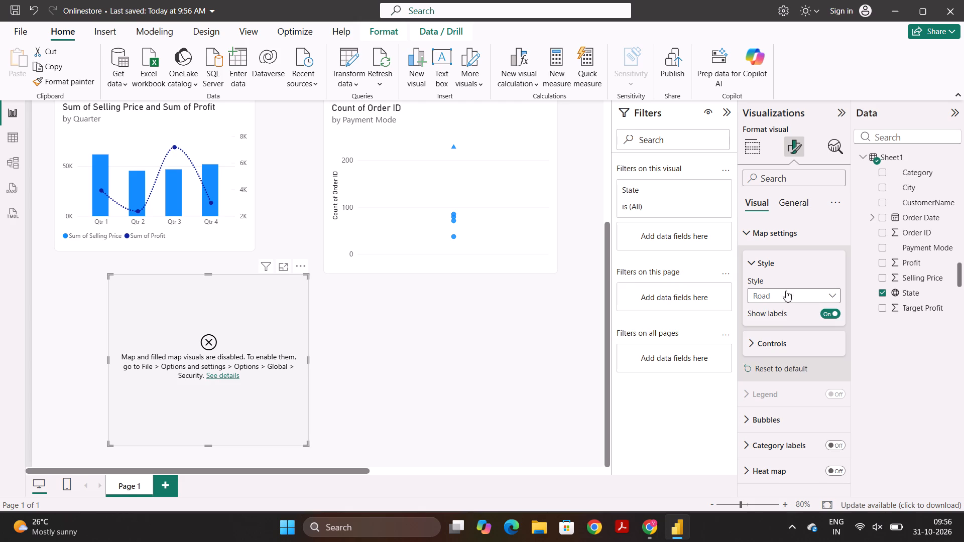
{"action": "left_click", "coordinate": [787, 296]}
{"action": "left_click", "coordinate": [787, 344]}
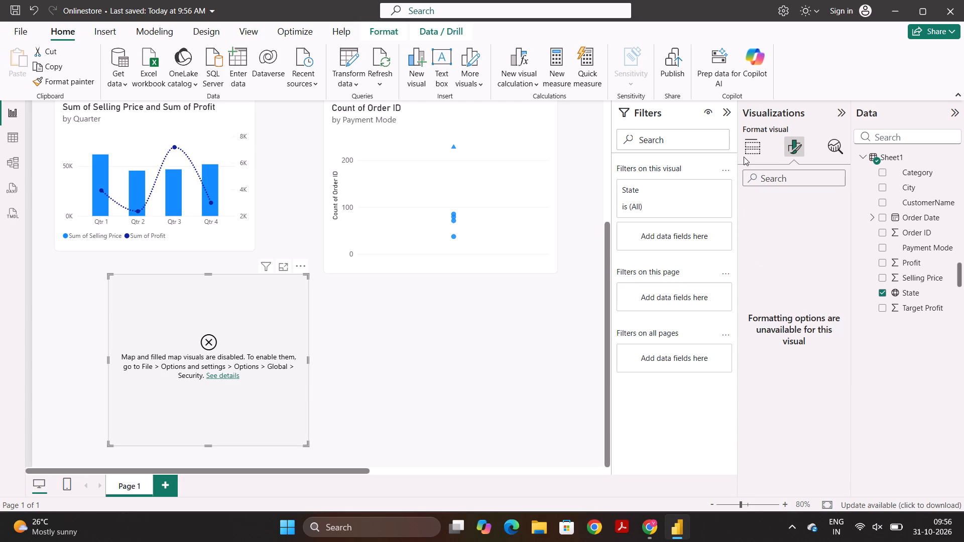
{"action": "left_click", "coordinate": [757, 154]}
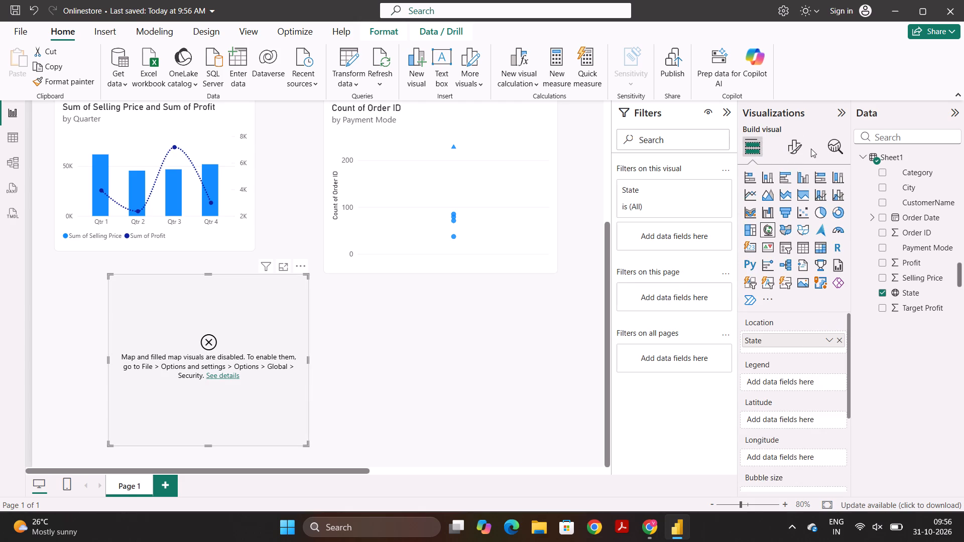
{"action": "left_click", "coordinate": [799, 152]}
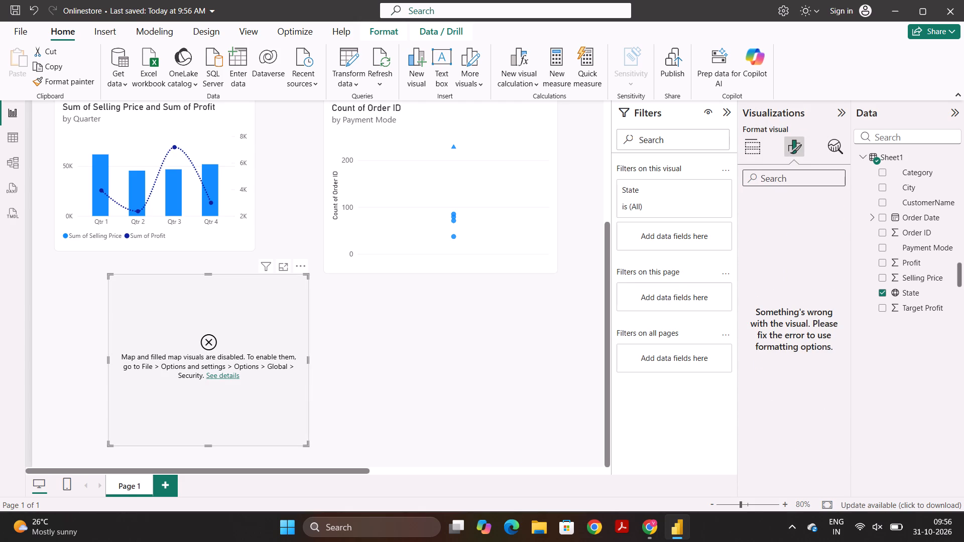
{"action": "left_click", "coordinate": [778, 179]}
Save the Onlinestore report and close Power BI Desktop.
{"action": "key", "text": "ctrl+s"}
{"action": "left_click", "coordinate": [893, 11]}
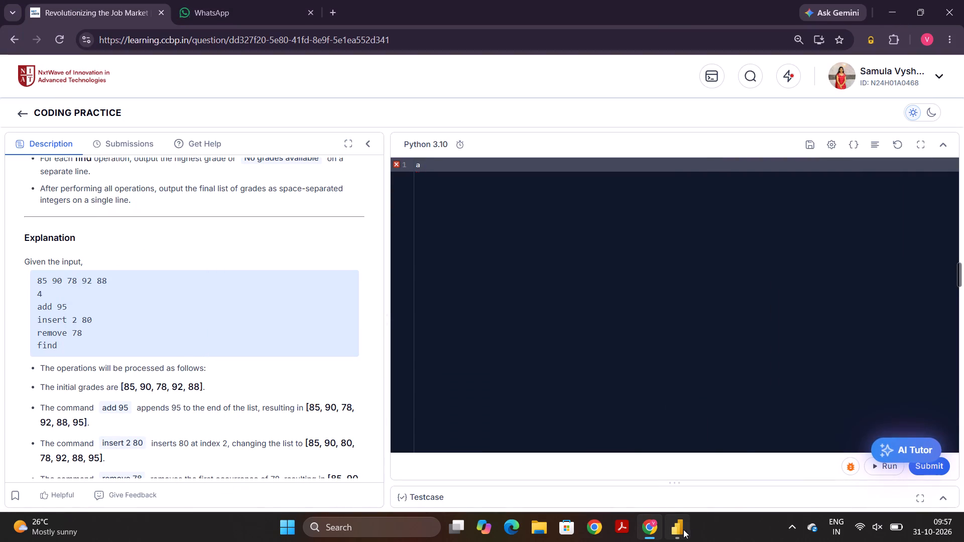
{"action": "left_click", "coordinate": [682, 529]}
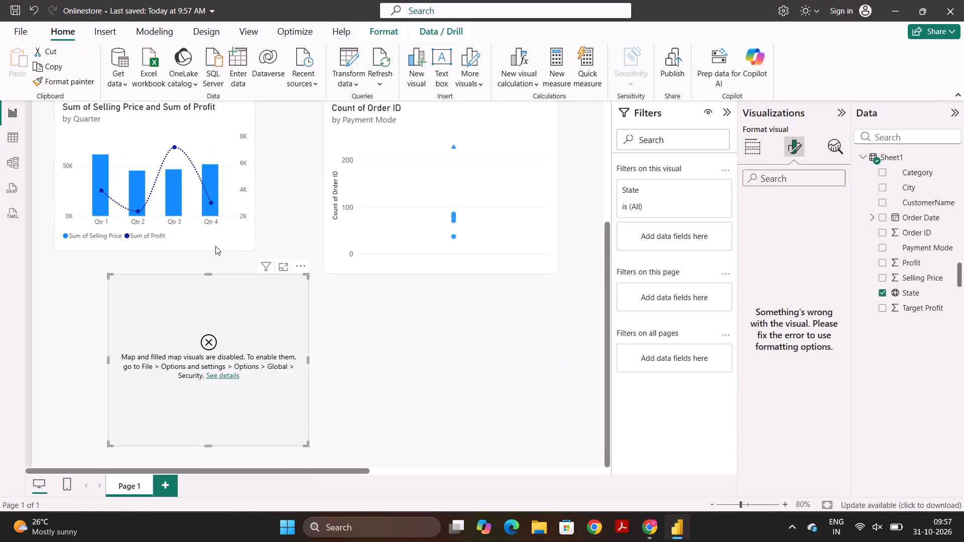
{"action": "left_click", "coordinate": [963, 0]}
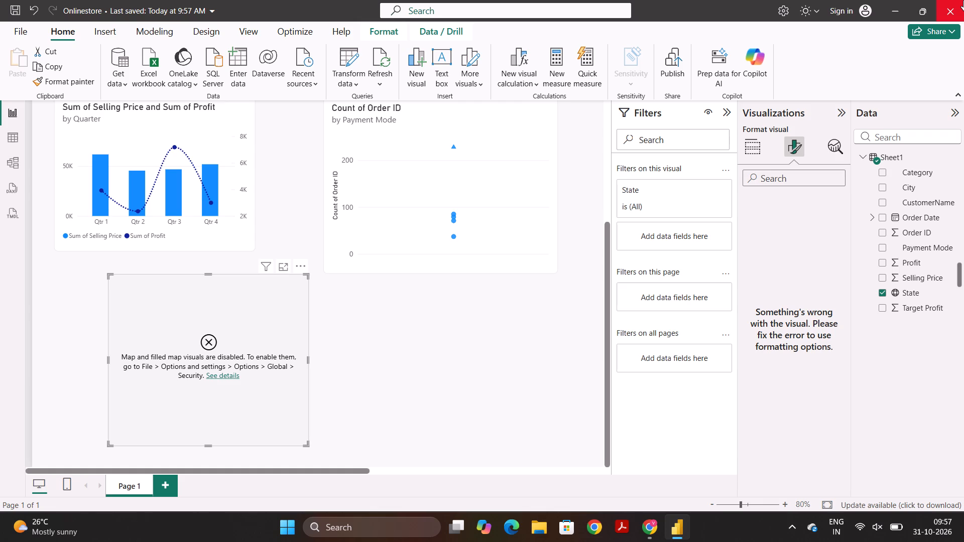
Relaunch Power BI Desktop and reopen the recent report Onlinestore.pbix.
{"action": "left_click", "coordinate": [345, 526]}
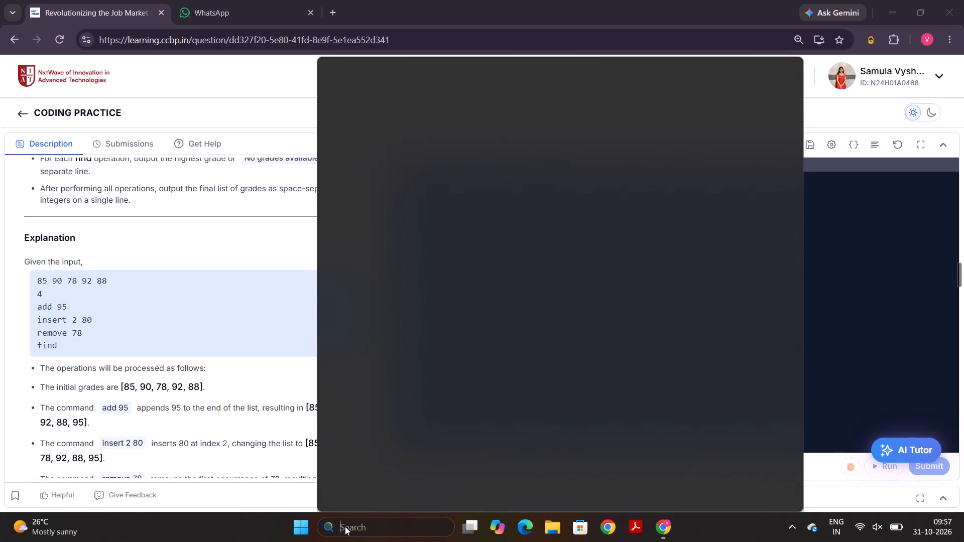
{"action": "type", "text": "po"}
{"action": "key", "text": "Return"}
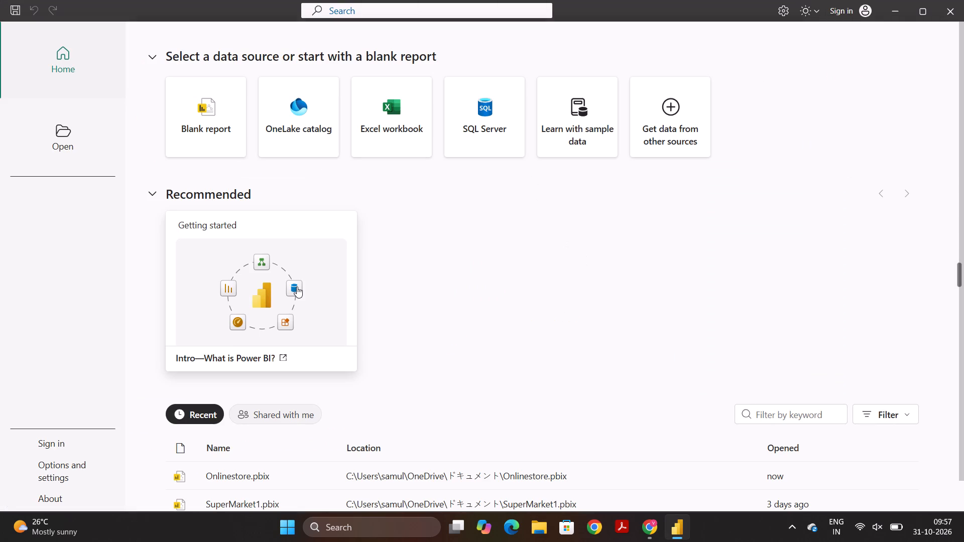
{"action": "left_click", "coordinate": [254, 470]}
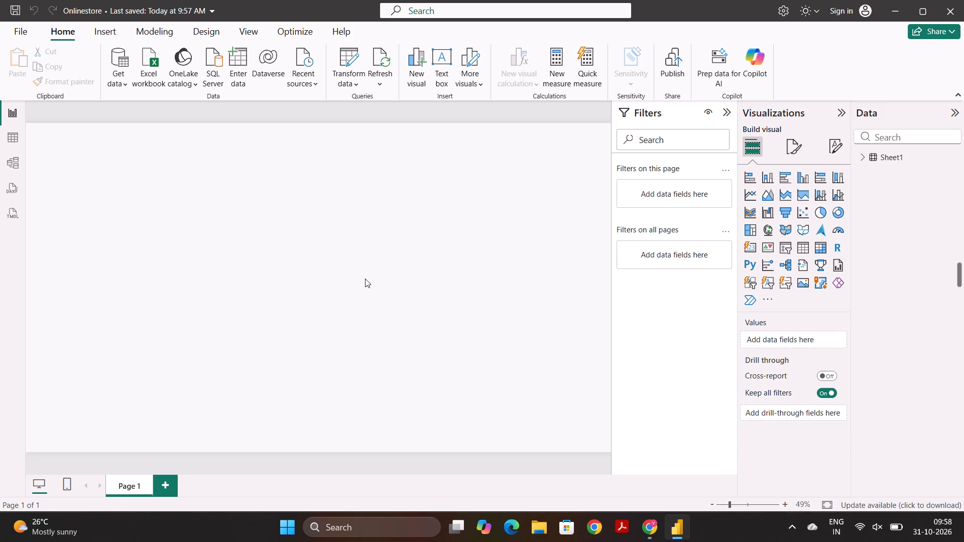
Preview the Dark, Aerial and Grayscale styles on the State map, and settle on the Road style.
{"action": "scroll", "coordinate": [291, 347], "scroll_direction": "down", "scroll_amount": 1}
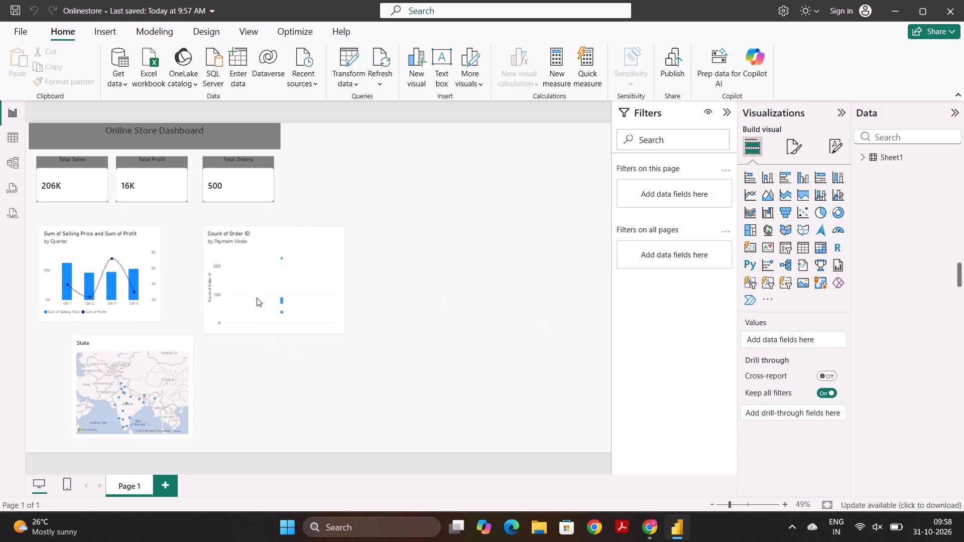
{"action": "scroll", "coordinate": [259, 258], "scroll_direction": "down", "scroll_amount": 4}
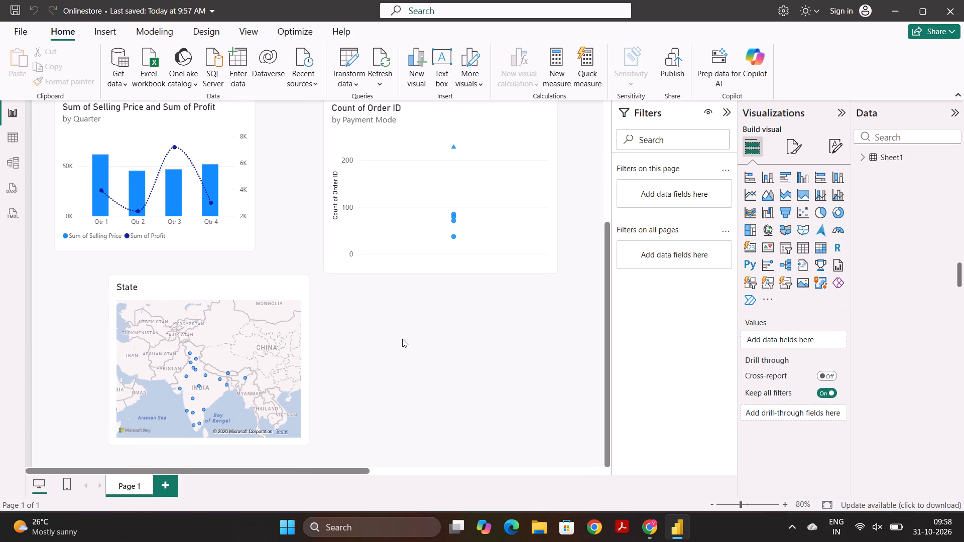
{"action": "left_click", "coordinate": [232, 387]}
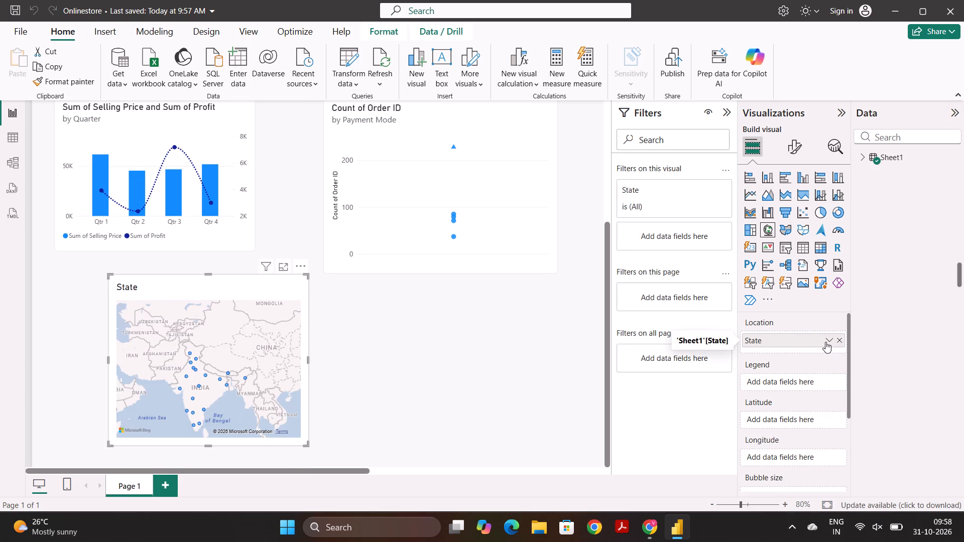
{"action": "scroll", "coordinate": [803, 363], "scroll_direction": "up", "scroll_amount": 1}
{"action": "left_click", "coordinate": [786, 153]}
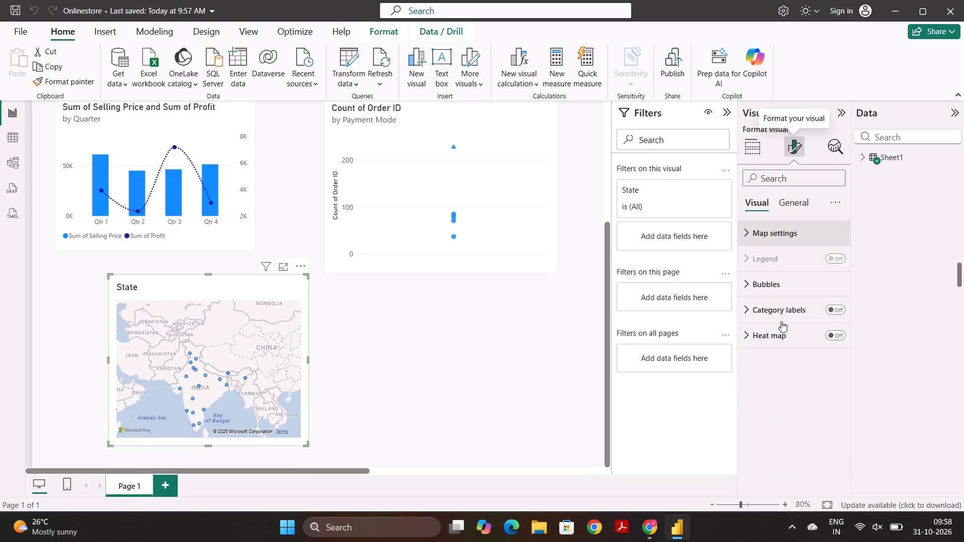
{"action": "left_click", "coordinate": [759, 224]}
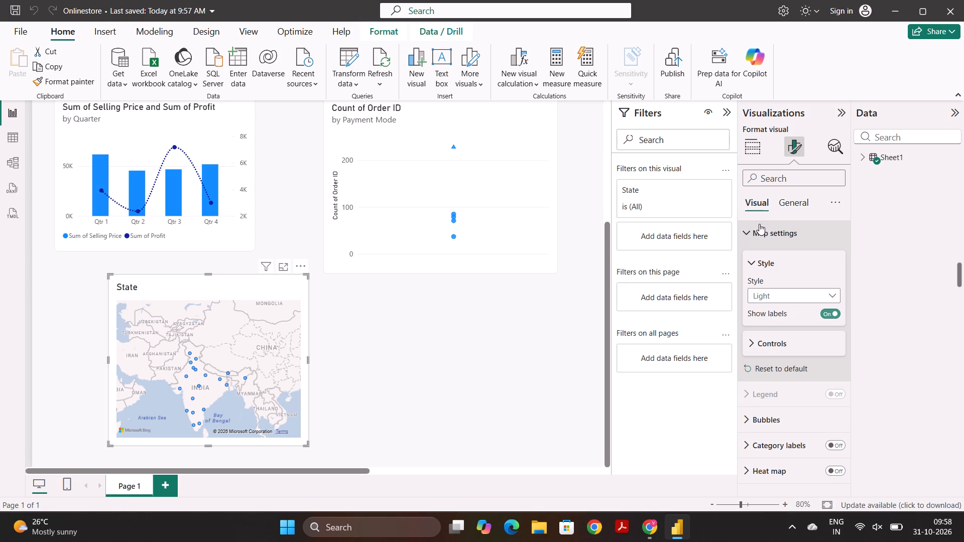
{"action": "left_click", "coordinate": [762, 295]}
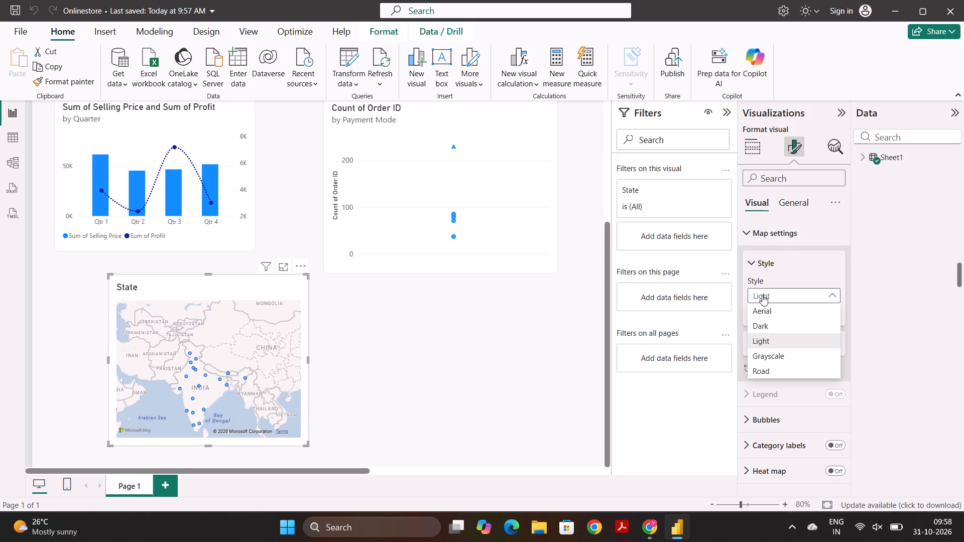
{"action": "left_click", "coordinate": [762, 325]}
{"action": "left_click", "coordinate": [777, 295]}
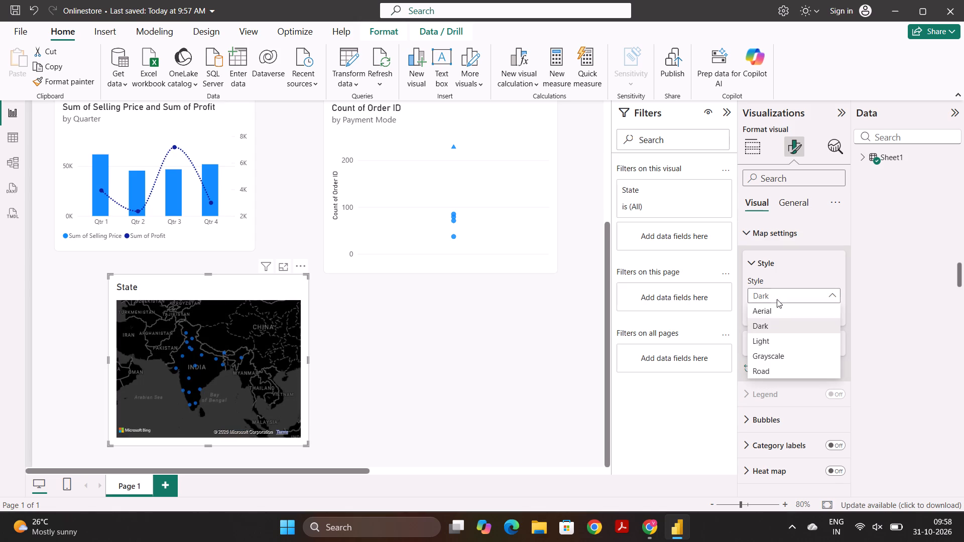
{"action": "left_click", "coordinate": [778, 303]}
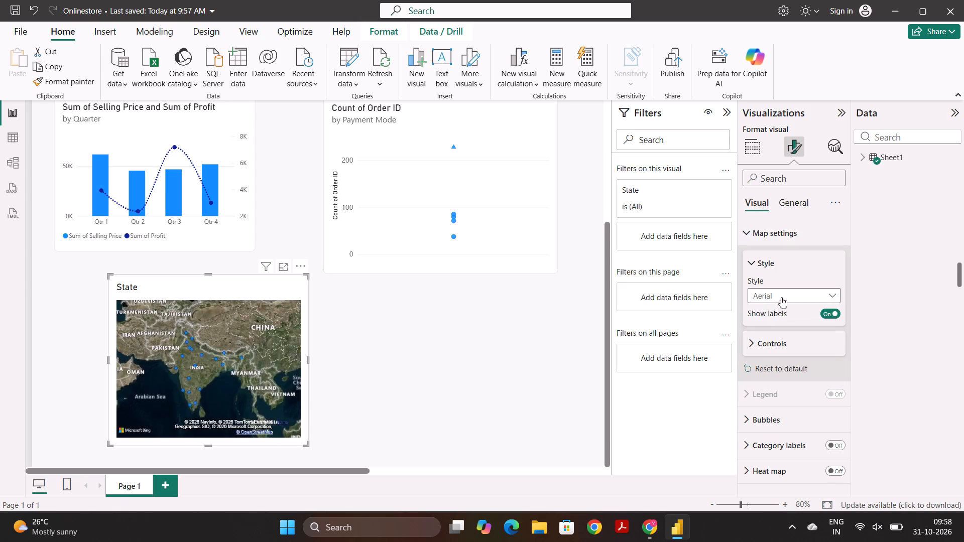
{"action": "left_click", "coordinate": [782, 302]}
{"action": "left_click", "coordinate": [775, 358]}
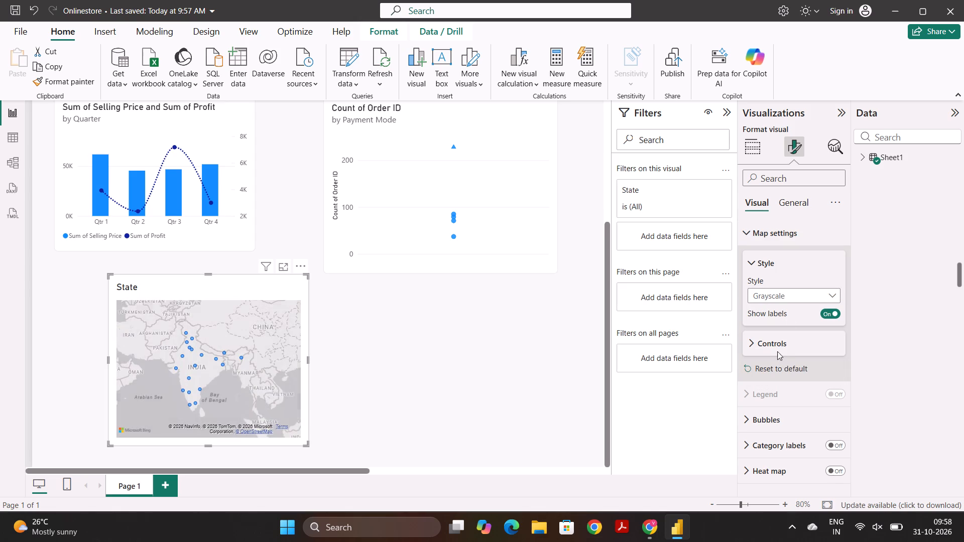
{"action": "left_click", "coordinate": [783, 294]}
{"action": "left_click", "coordinate": [779, 369]}
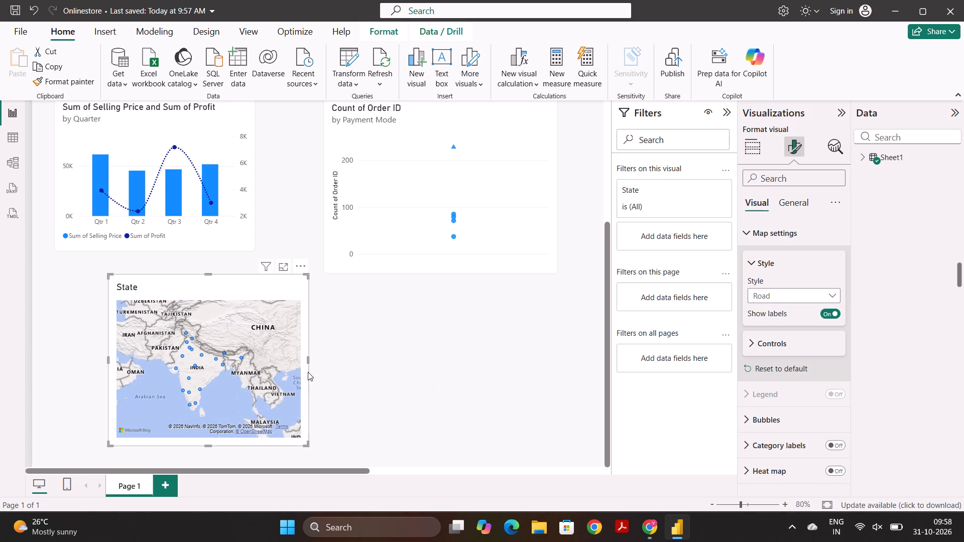
Widen the State map visual slightly by extending its right edge.
{"action": "left_click", "coordinate": [309, 358]}
{"action": "left_click_drag", "start_coordinate": [308, 360], "coordinate": [324, 367]}
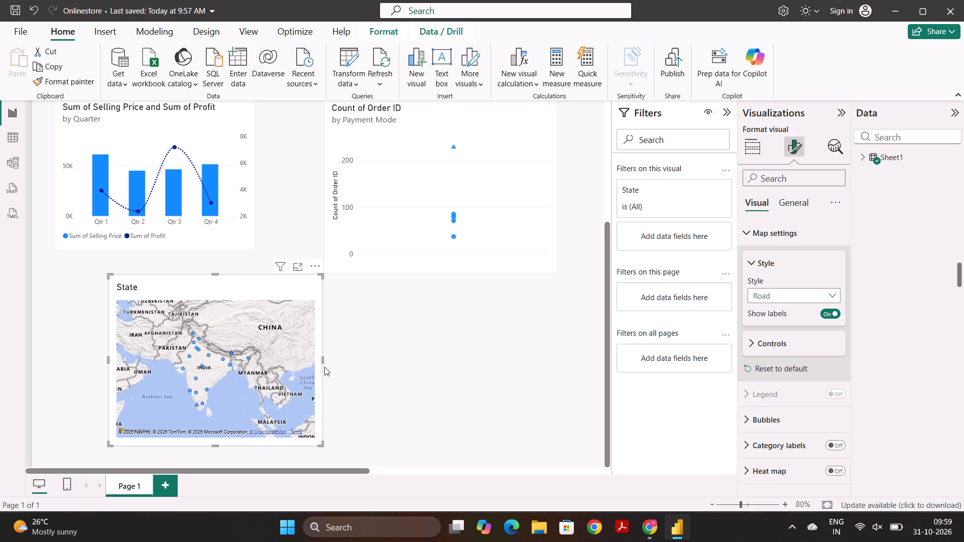
Add the Selling Price field from Sheet1 to the State map.
{"action": "left_click", "coordinate": [864, 158]}
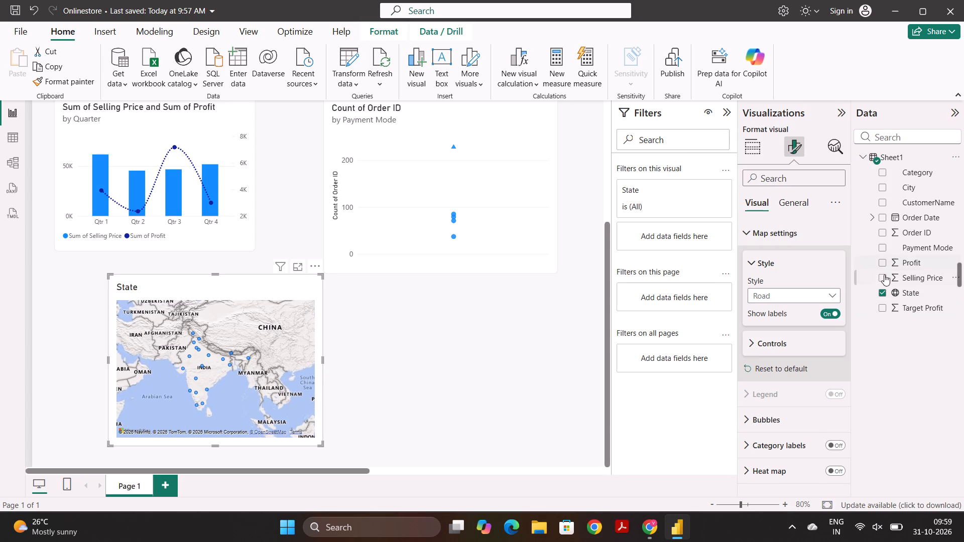
{"action": "left_click", "coordinate": [883, 276]}
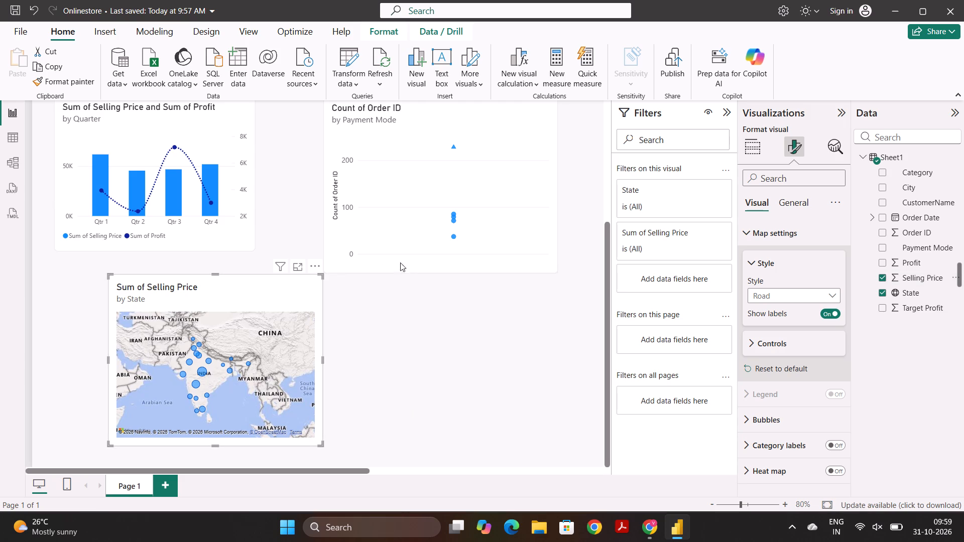
Shorten the Count of Order ID by Payment Mode chart, aligning its bottom edge with the Selling Price and Profit chart.
{"action": "left_click", "coordinate": [438, 267]}
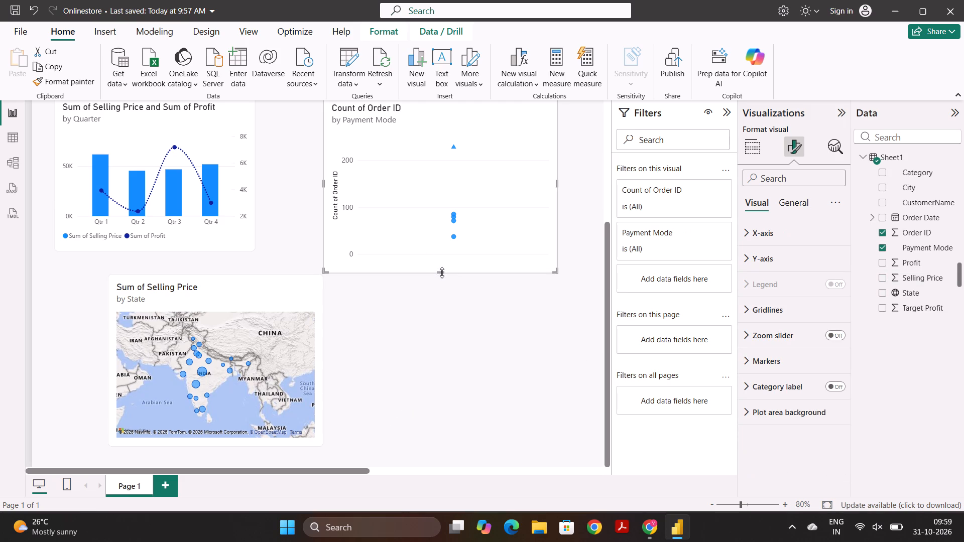
{"action": "left_click_drag", "start_coordinate": [442, 273], "coordinate": [440, 253]}
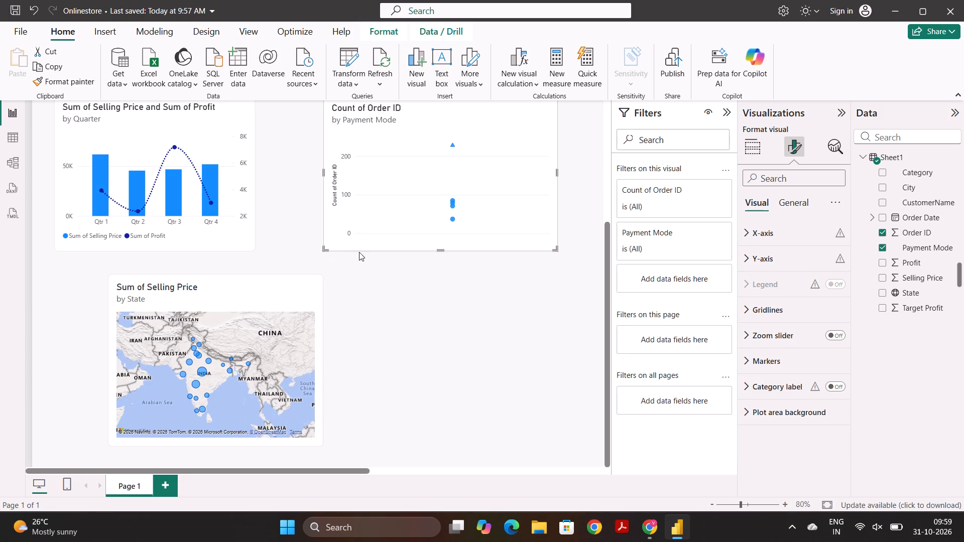
{"action": "left_click_drag", "start_coordinate": [440, 251], "coordinate": [440, 256]}
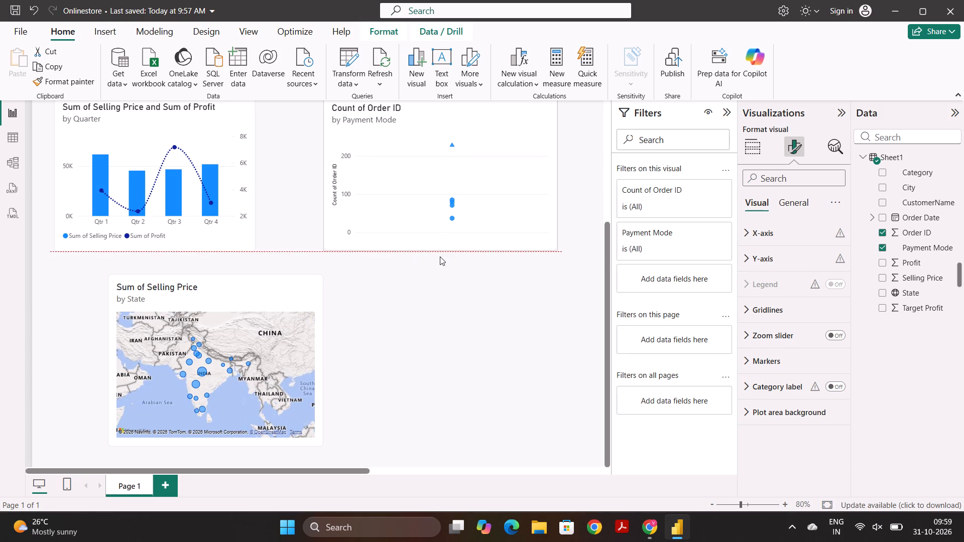
Place the bottom edge of the Count of Order ID by Payment Mode chart slightly below the Selling Price and Profit chart's.
{"action": "left_click_drag", "start_coordinate": [440, 256], "coordinate": [440, 257]}
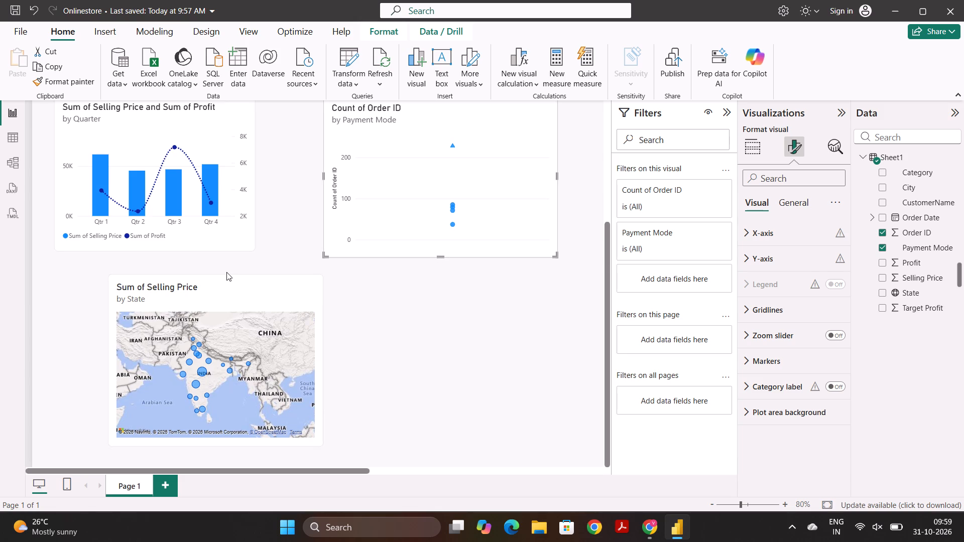
Enlarge the Selling Price by State map by raising its top edge, widening it well past its right edge and lowering its bottom edge.
{"action": "left_click", "coordinate": [225, 344]}
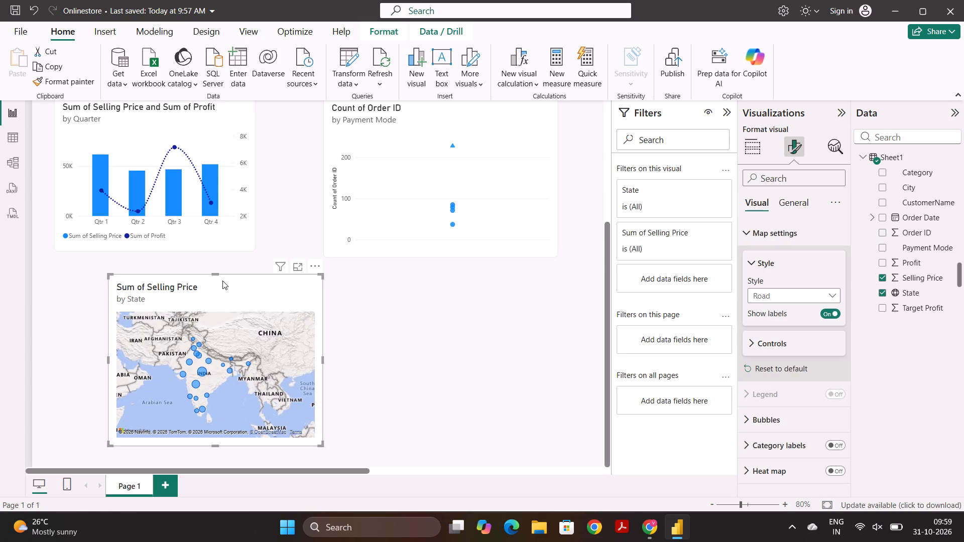
{"action": "left_click_drag", "start_coordinate": [232, 324], "coordinate": [232, 340]}
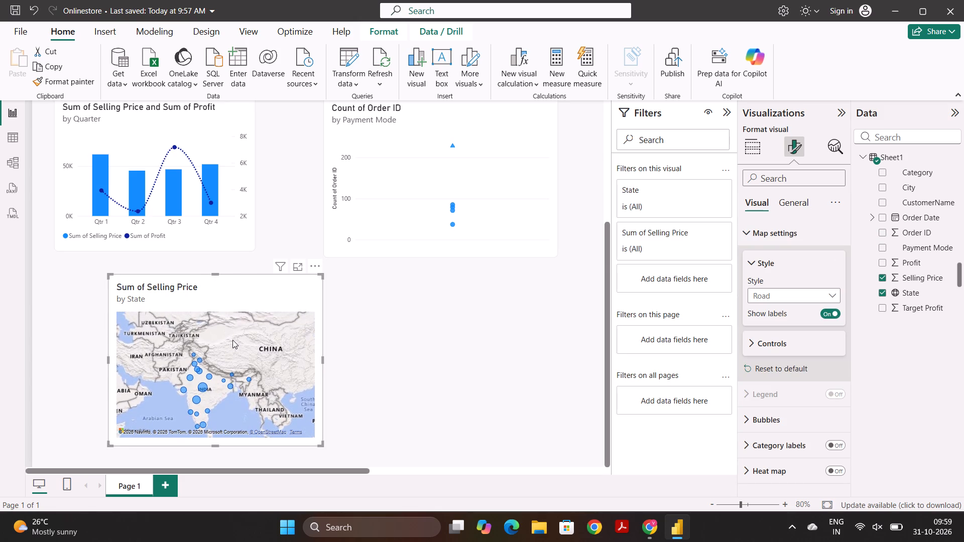
{"action": "left_click_drag", "start_coordinate": [229, 347], "coordinate": [229, 340]}
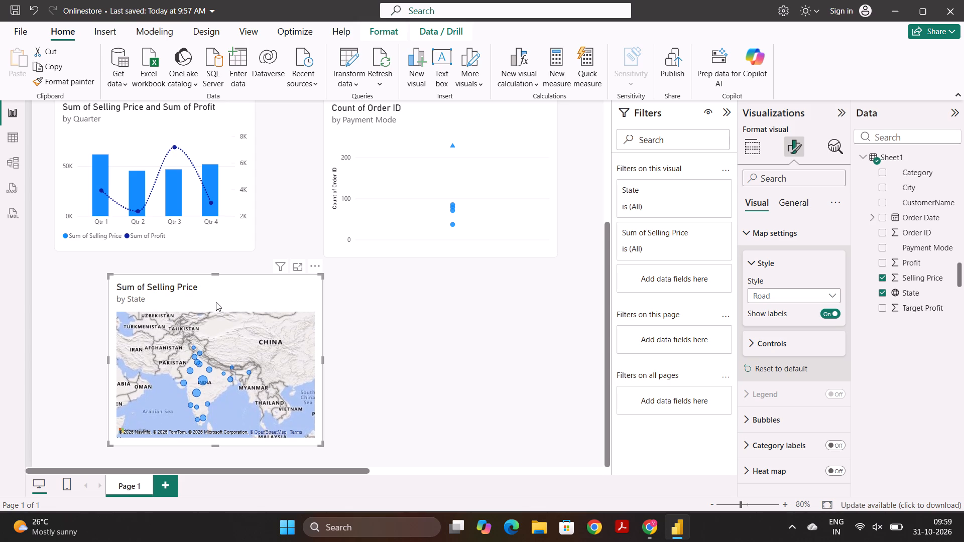
{"action": "left_click_drag", "start_coordinate": [215, 276], "coordinate": [204, 270]}
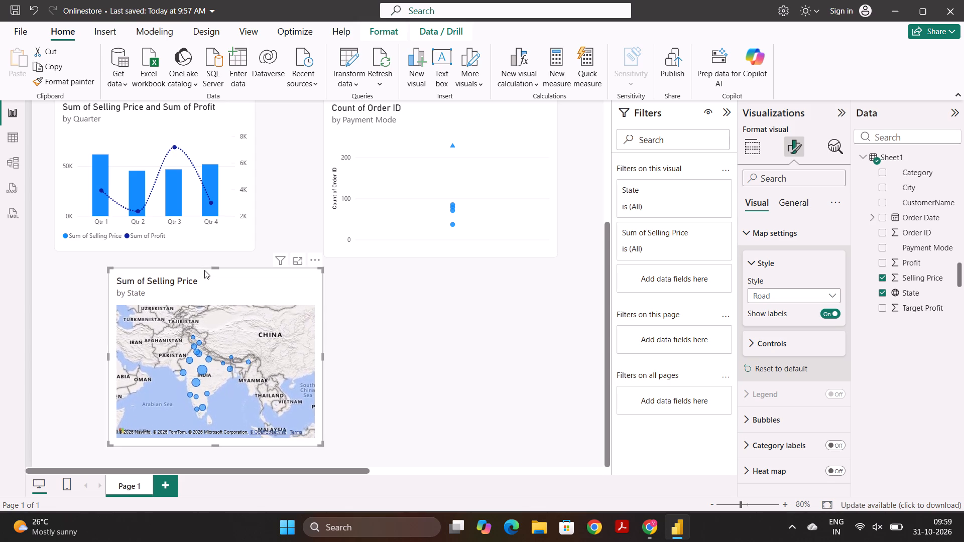
{"action": "left_click_drag", "start_coordinate": [321, 360], "coordinate": [331, 360]}
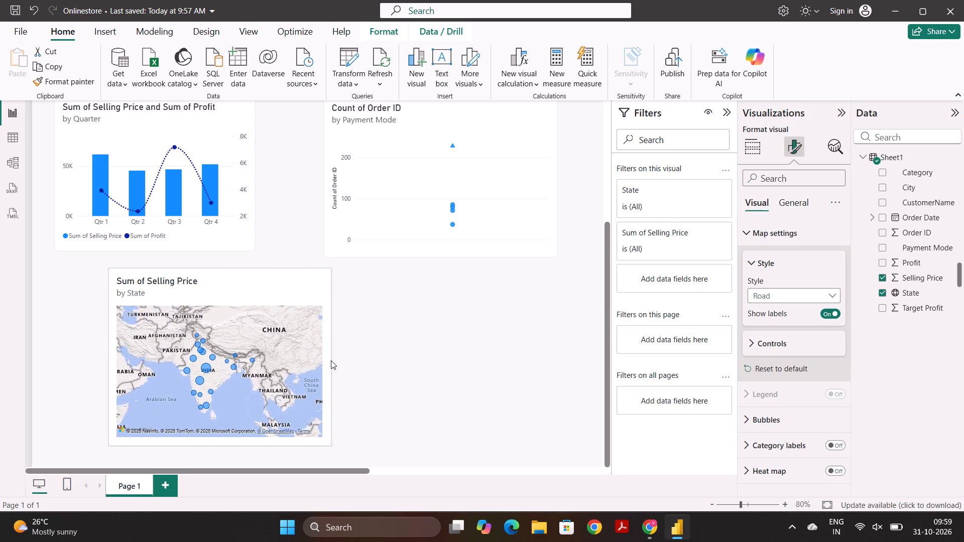
{"action": "left_click_drag", "start_coordinate": [331, 360], "coordinate": [387, 366]}
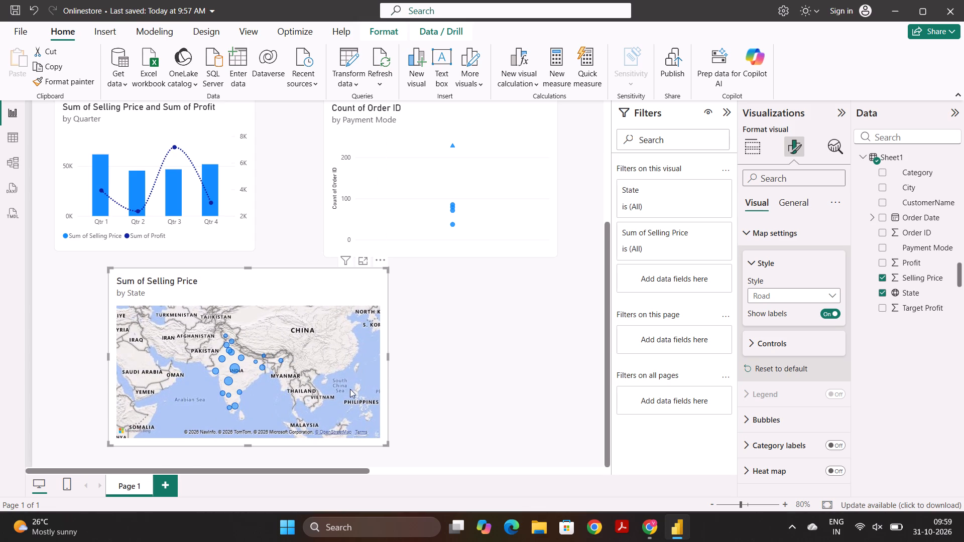
{"action": "left_click_drag", "start_coordinate": [247, 442], "coordinate": [247, 449]}
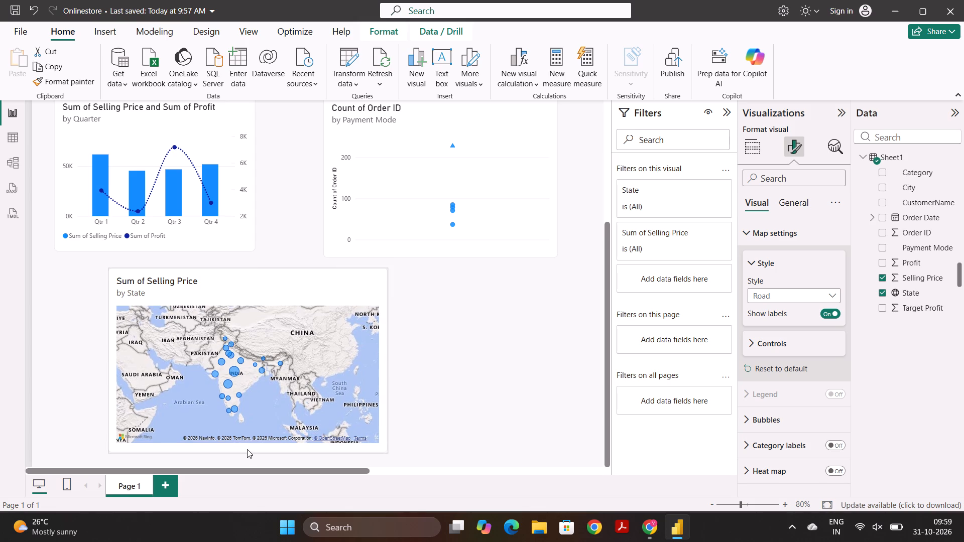
{"action": "left_click_drag", "start_coordinate": [247, 449], "coordinate": [246, 455]}
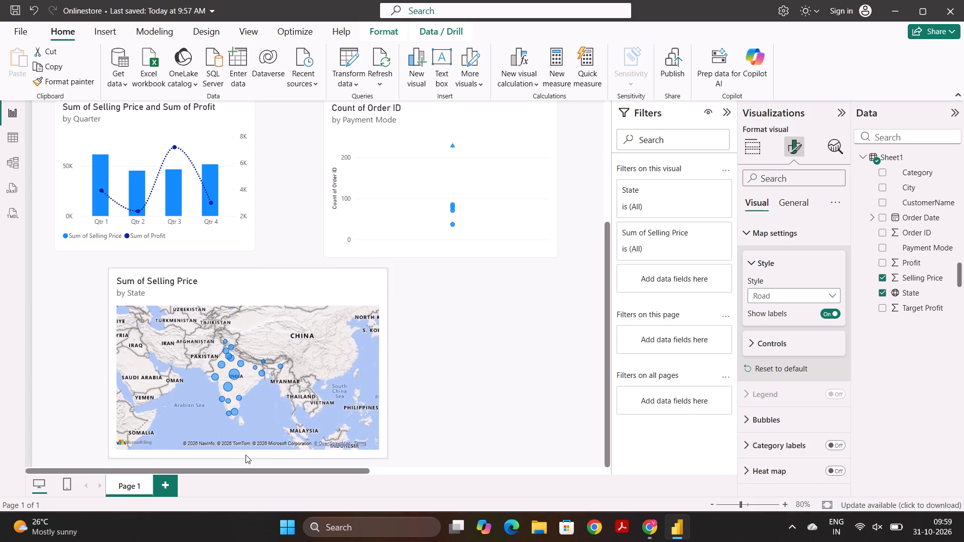
{"action": "left_click_drag", "start_coordinate": [246, 455], "coordinate": [247, 455]}
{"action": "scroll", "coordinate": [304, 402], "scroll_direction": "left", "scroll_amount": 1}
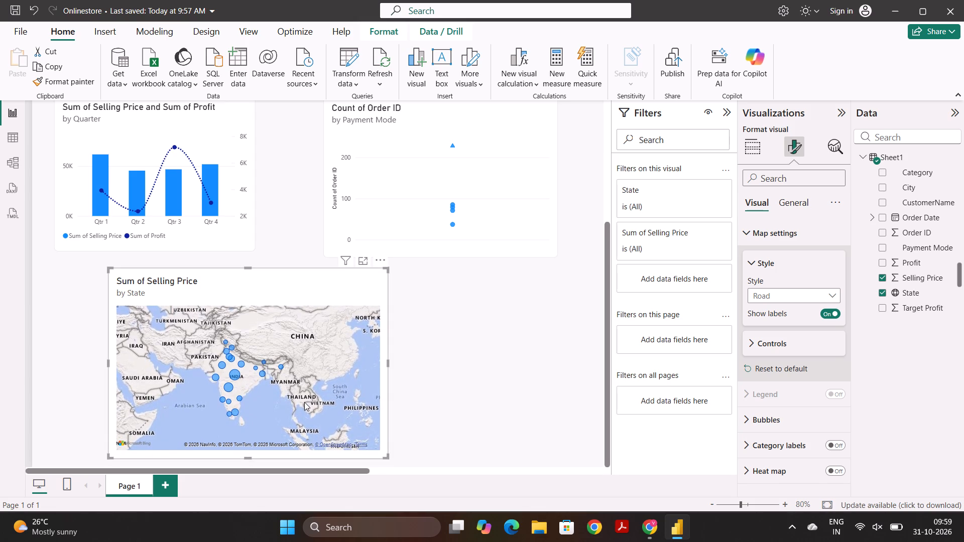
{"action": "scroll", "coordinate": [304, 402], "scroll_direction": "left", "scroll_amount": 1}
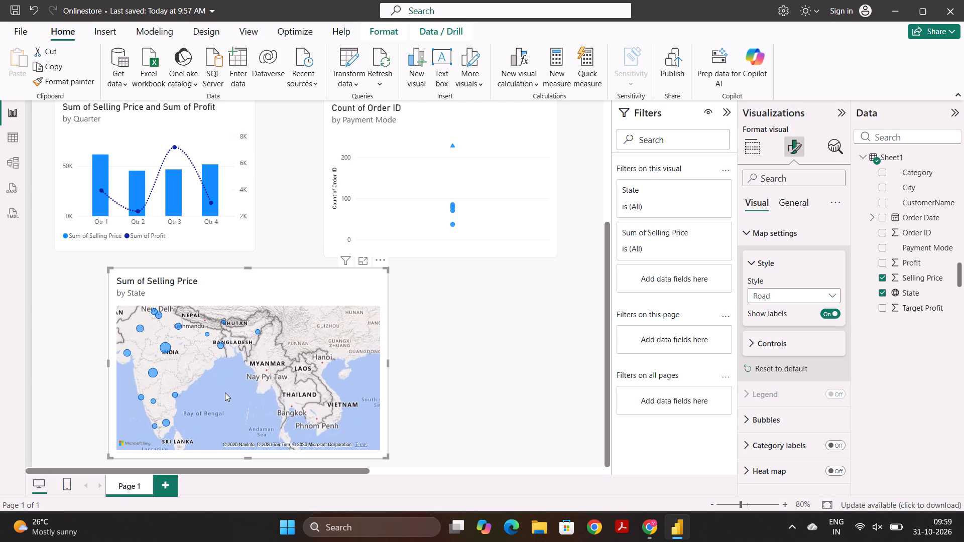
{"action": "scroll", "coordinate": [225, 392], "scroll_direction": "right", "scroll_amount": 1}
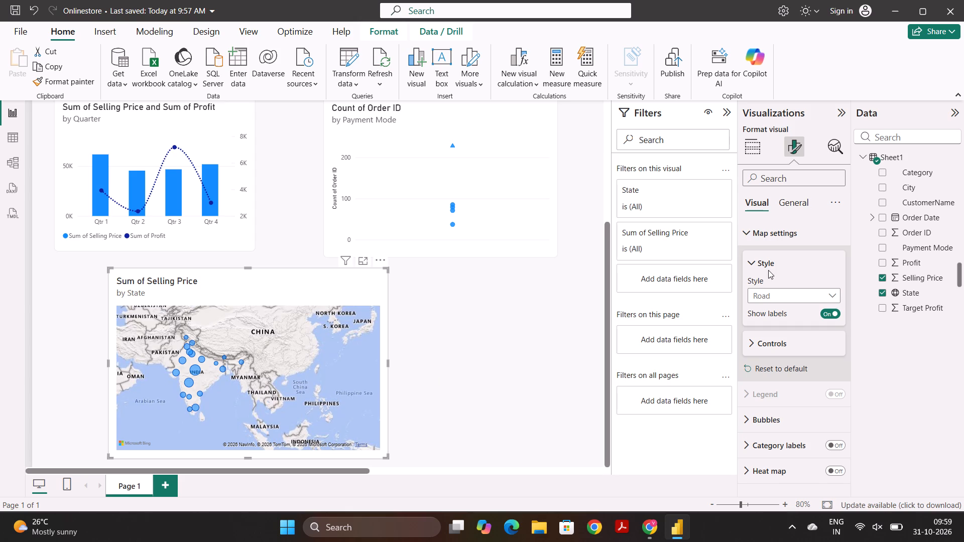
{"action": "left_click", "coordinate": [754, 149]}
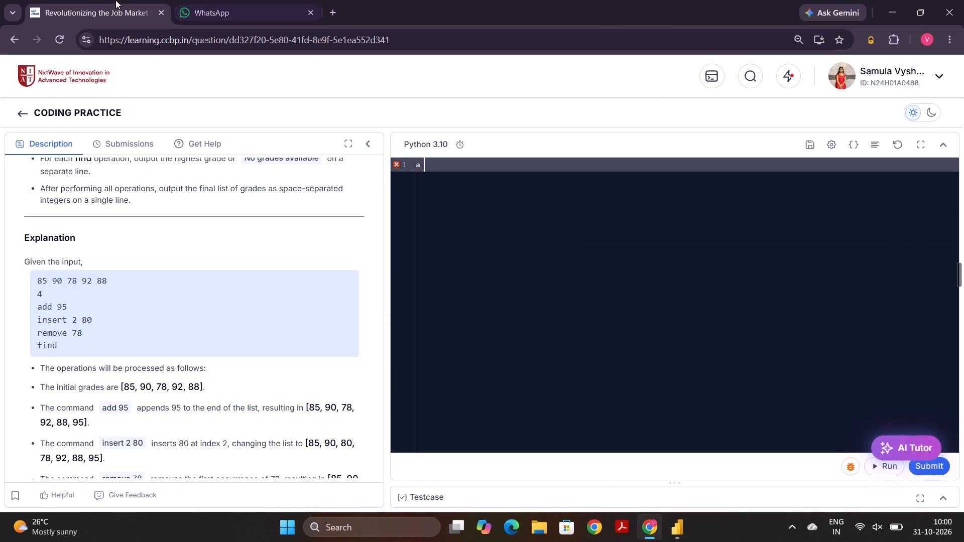
Switch to Chrome and open the Data visualisation course from the learning portal's home page.
{"action": "left_click", "coordinate": [115, 0]}
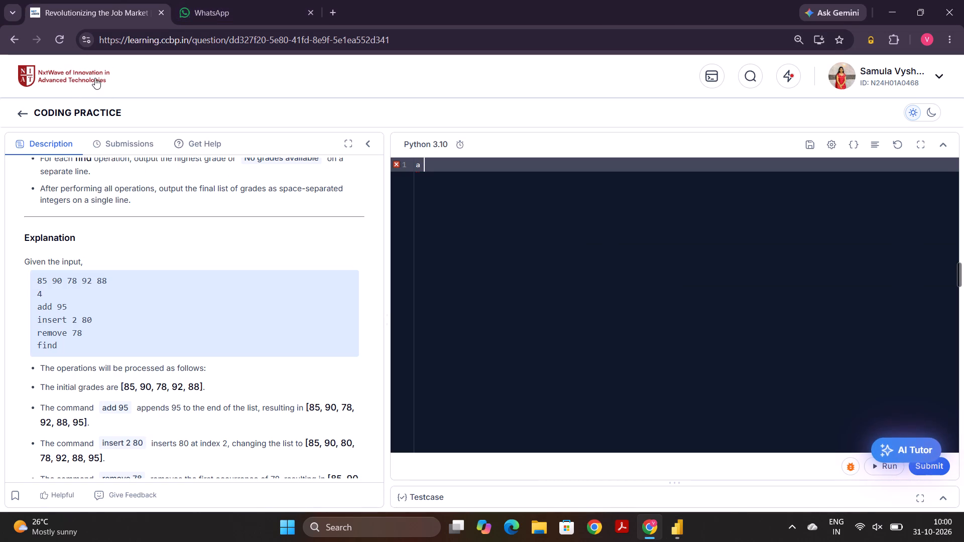
{"action": "left_click", "coordinate": [95, 78]}
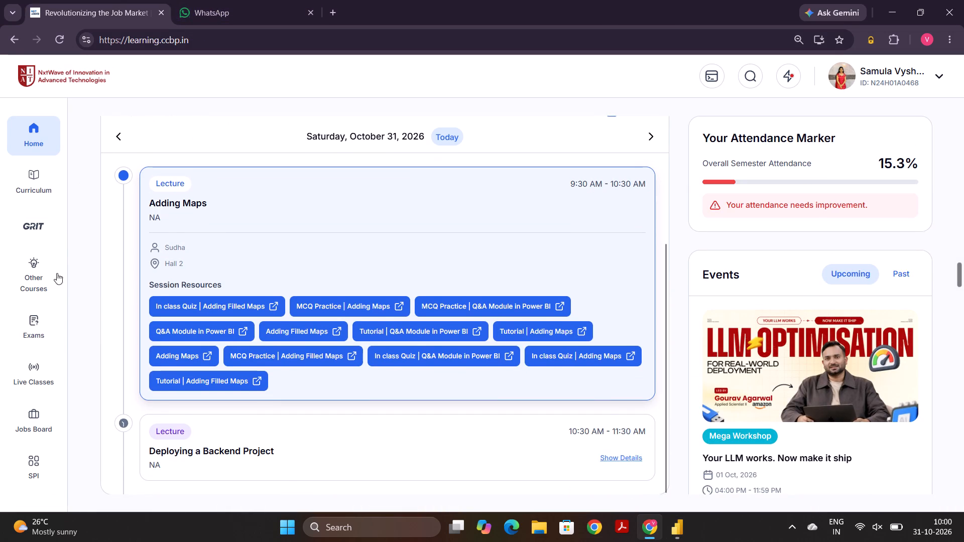
{"action": "scroll", "coordinate": [205, 300], "scroll_direction": "up", "scroll_amount": 4}
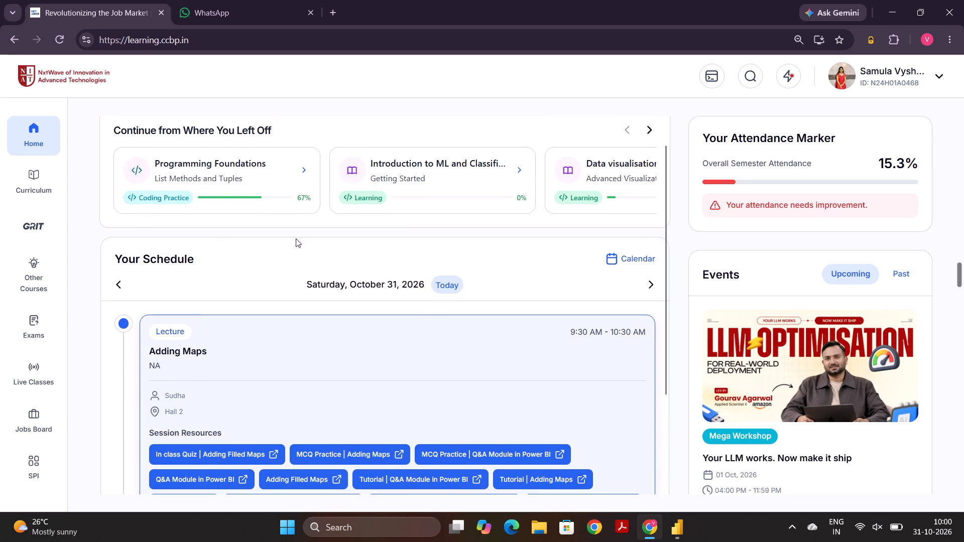
{"action": "scroll", "coordinate": [403, 204], "scroll_direction": "left", "scroll_amount": 1}
{"action": "scroll", "coordinate": [454, 205], "scroll_direction": "left", "scroll_amount": 1}
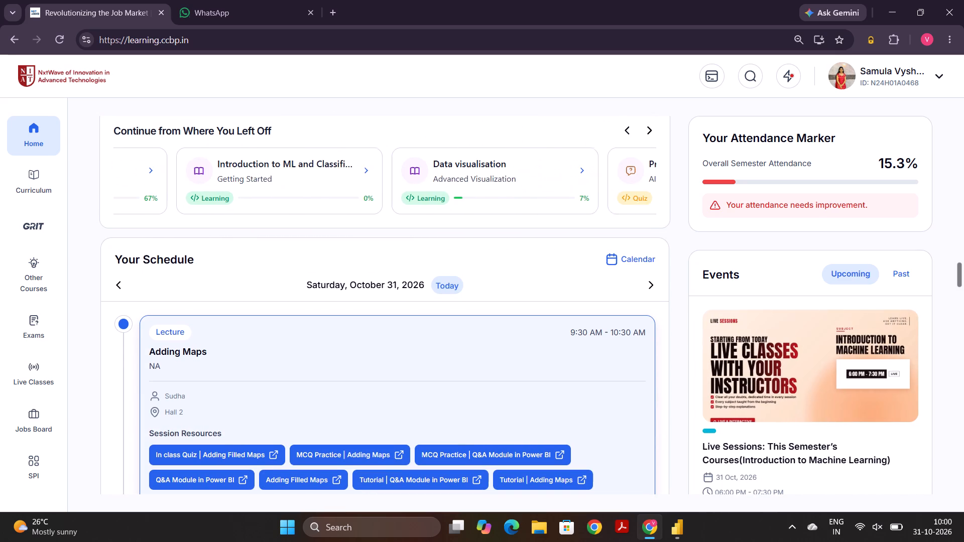
{"action": "scroll", "coordinate": [454, 205], "scroll_direction": "left", "scroll_amount": 1}
{"action": "left_click", "coordinate": [447, 181]}
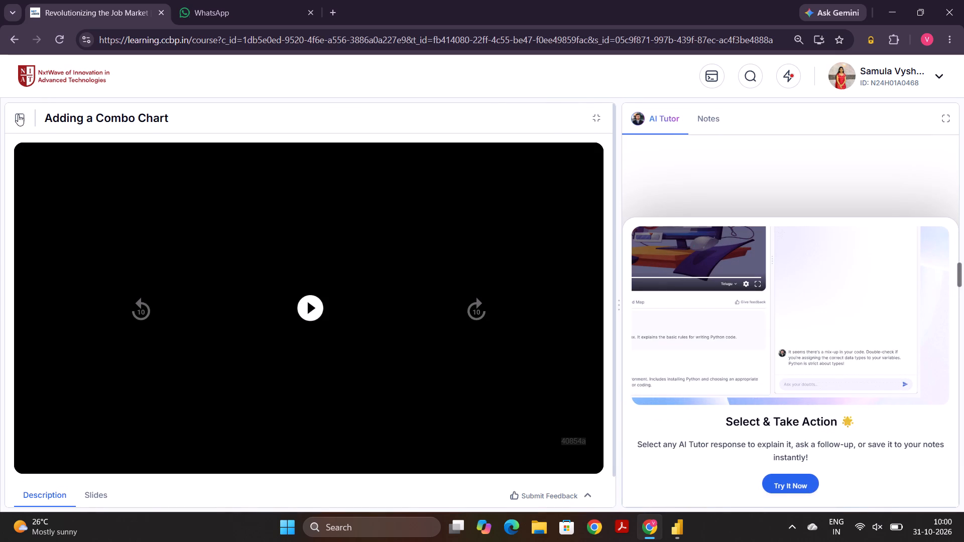
Open the 32-minute Adding Maps video lesson from the course's content list.
{"action": "left_click", "coordinate": [19, 119]}
{"action": "scroll", "coordinate": [62, 375], "scroll_direction": "down", "scroll_amount": 6}
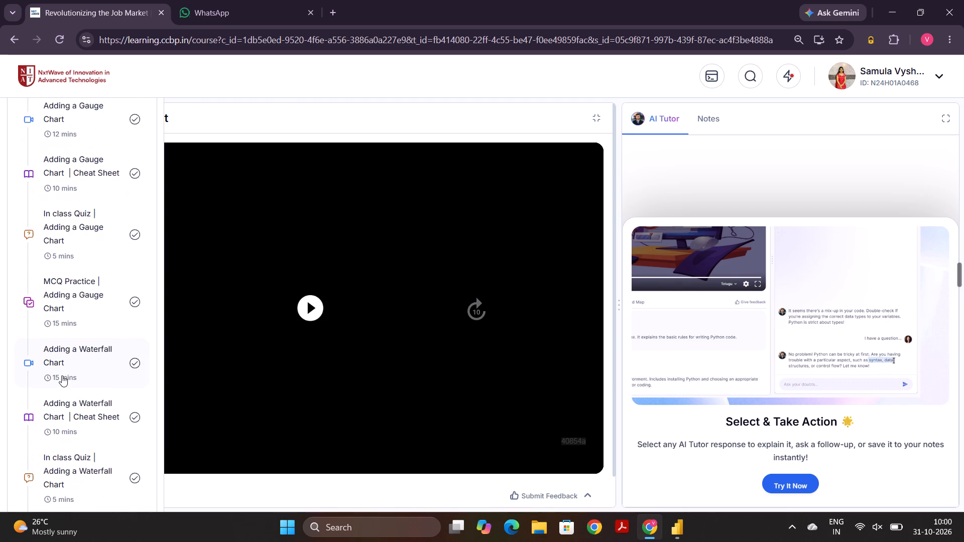
{"action": "scroll", "coordinate": [62, 375], "scroll_direction": "down", "scroll_amount": 5}
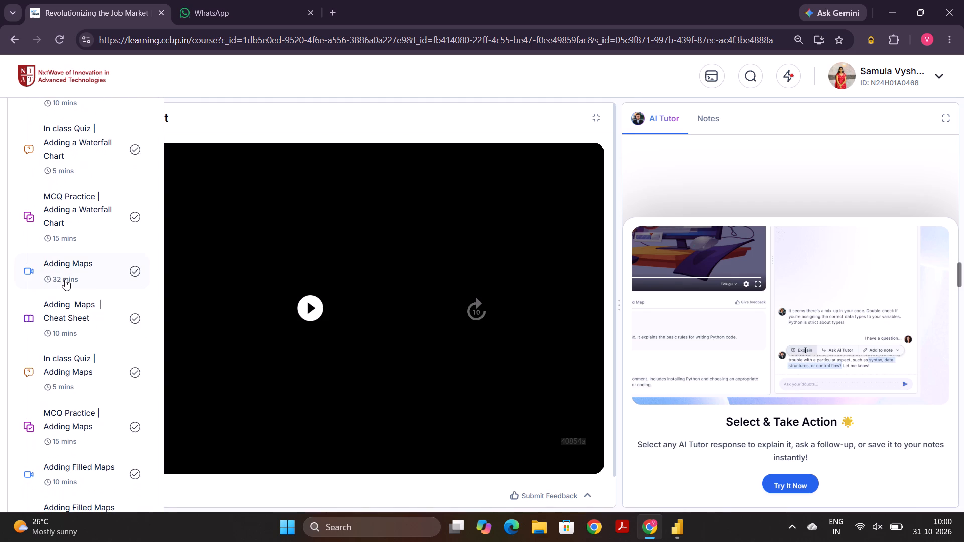
{"action": "left_click", "coordinate": [65, 279]}
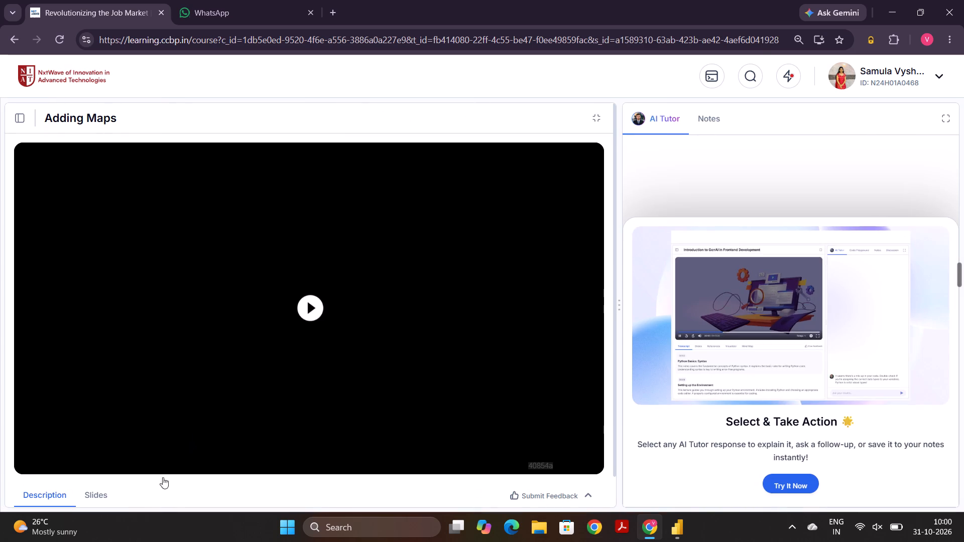
Download the Adding Maps Dataset linked in the lesson's description.
{"action": "scroll", "coordinate": [110, 487], "scroll_direction": "down", "scroll_amount": 2}
{"action": "scroll", "coordinate": [149, 436], "scroll_direction": "down", "scroll_amount": 5}
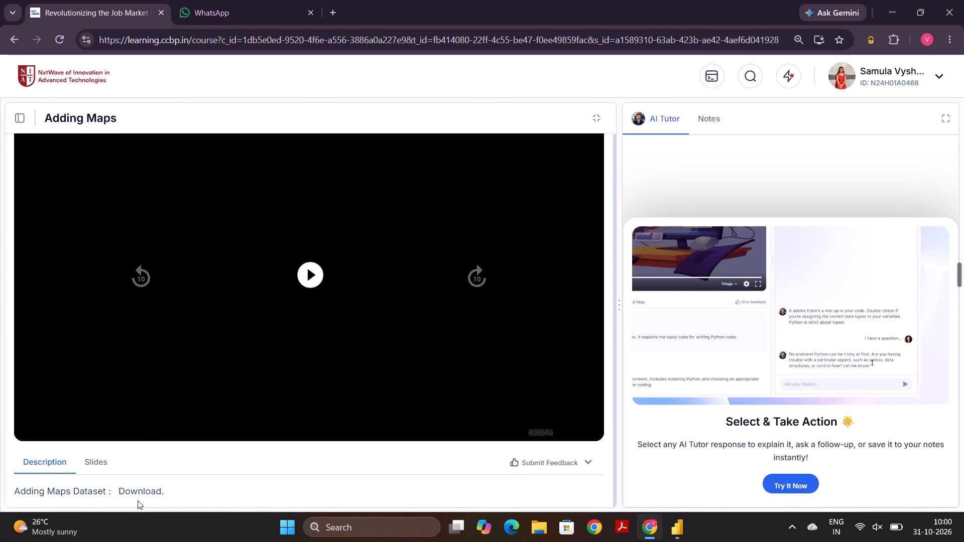
{"action": "left_click", "coordinate": [137, 493]}
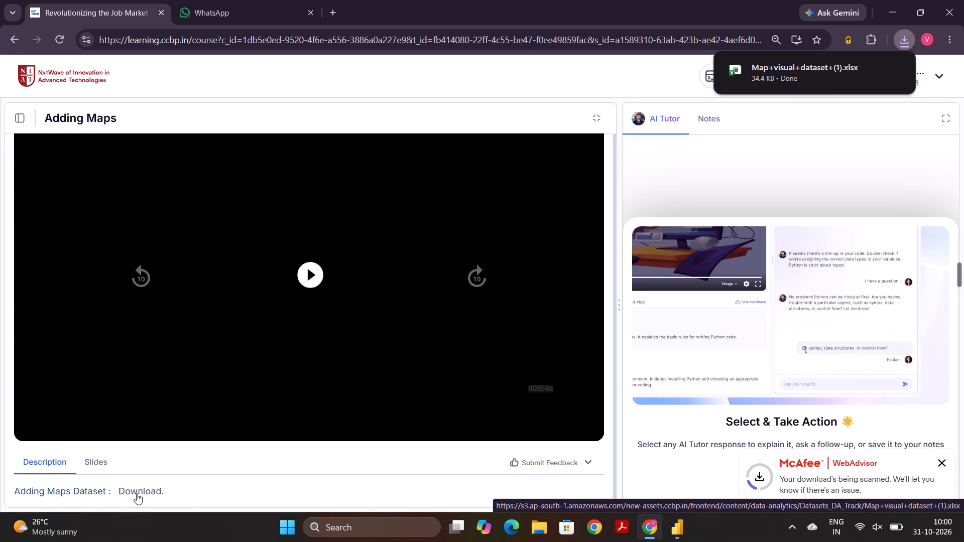
Open the downloaded Map+visual+dataset+(1).xlsx workbook in Excel and maximize its window.
{"action": "double_click", "coordinate": [747, 81]}
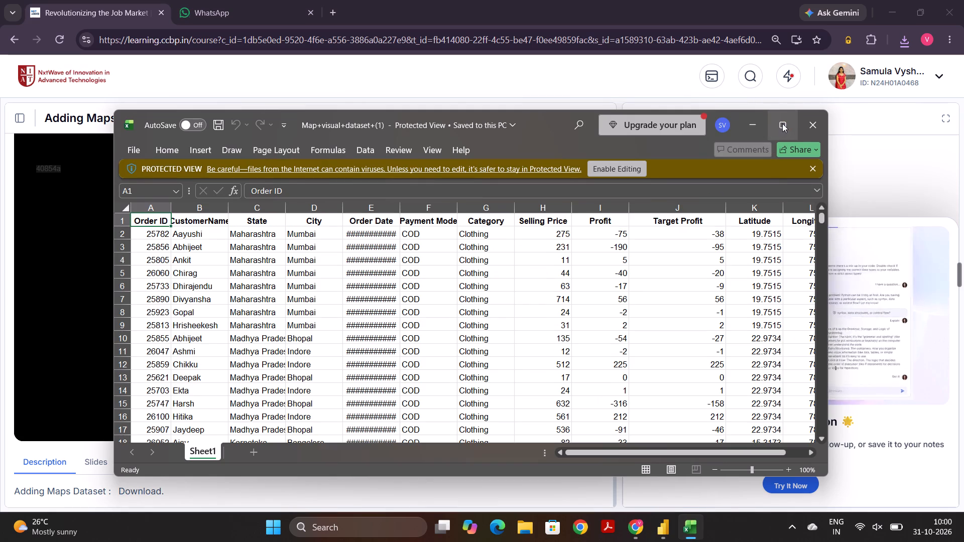
{"action": "left_click", "coordinate": [782, 123]}
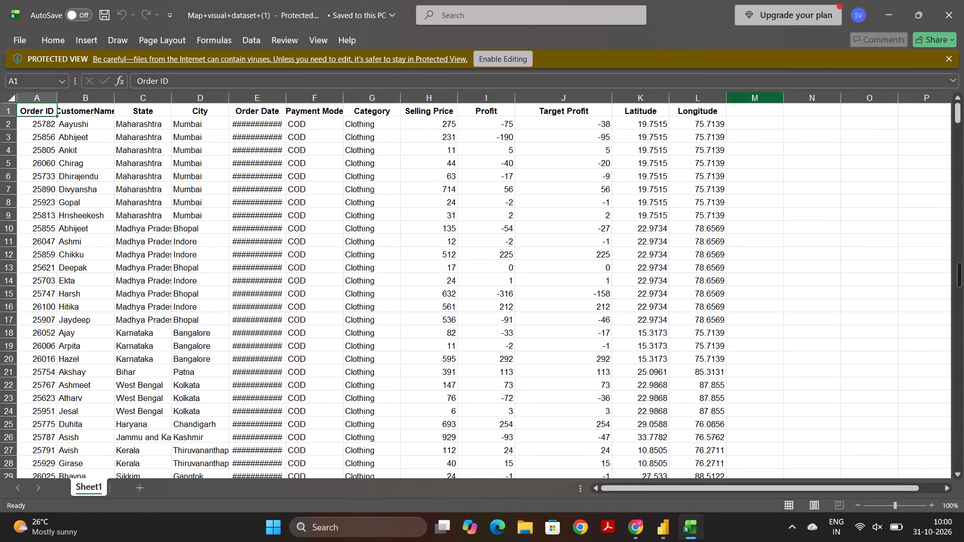
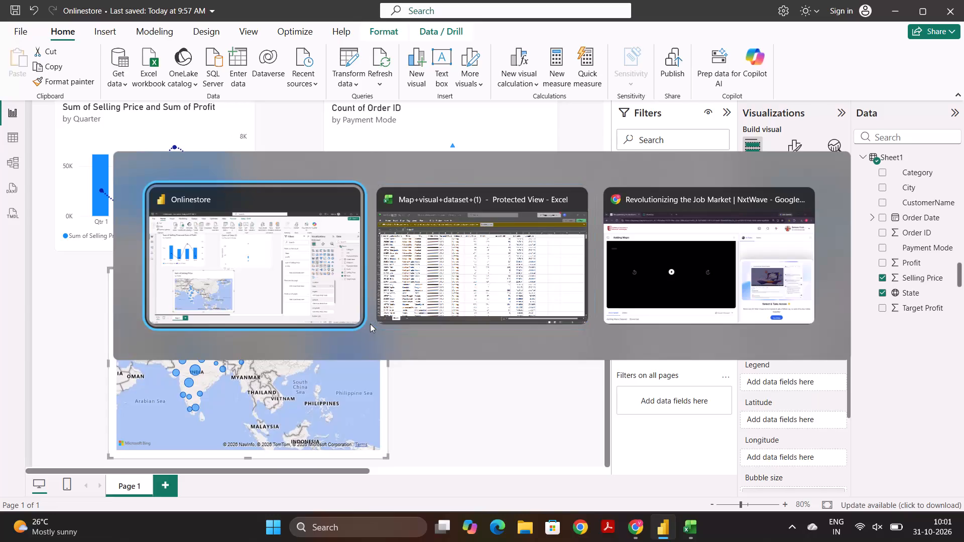
Import the downloaded Map+visual+dataset+(1) Excel workbook into the Onlinestore report as an additional data table.
{"action": "left_click", "coordinate": [151, 79]}
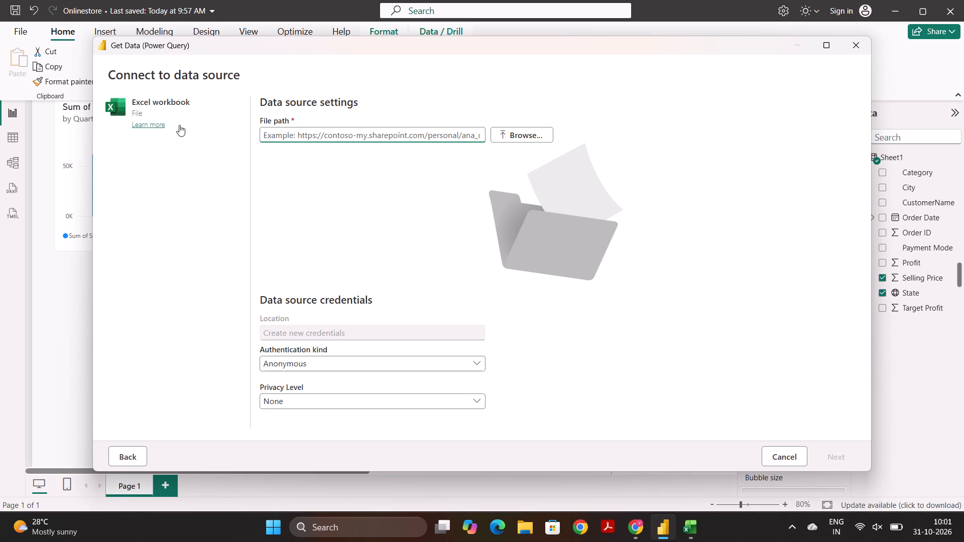
{"action": "left_click", "coordinate": [518, 135]}
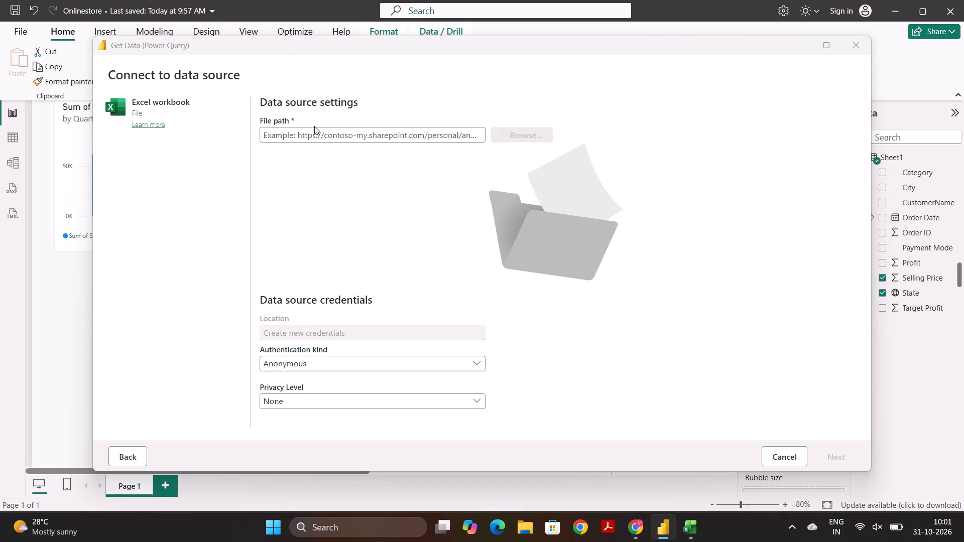
Connect to the Map+visual+dataset+(1) workbook in the Downloads folder and load its Sheet1 table into the Onlinestore report.
{"action": "left_click", "coordinate": [259, 167]}
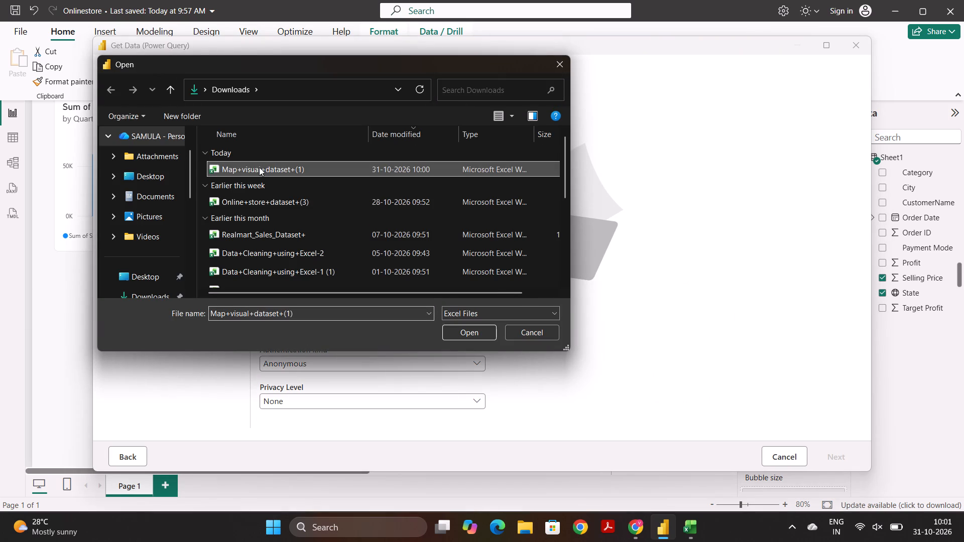
{"action": "left_click", "coordinate": [482, 332]}
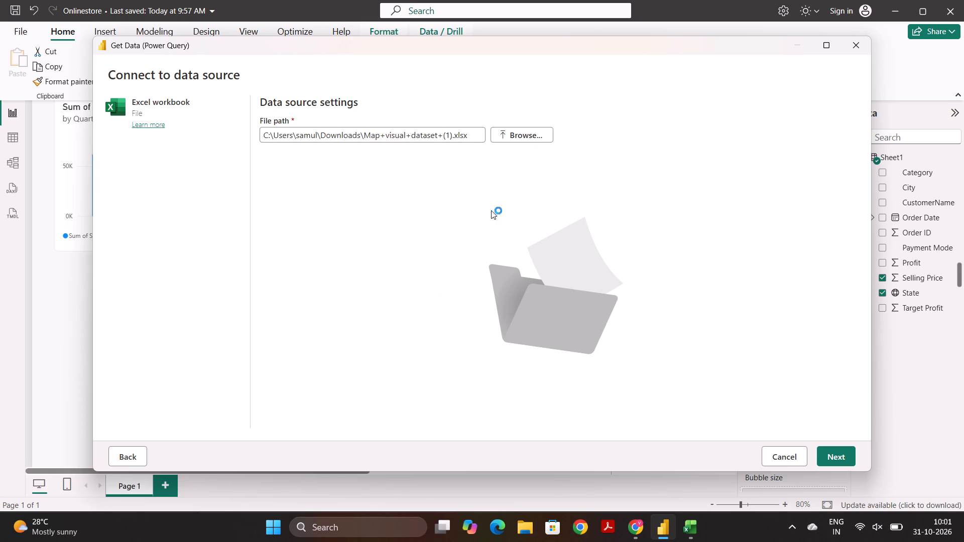
{"action": "left_click", "coordinate": [843, 462]}
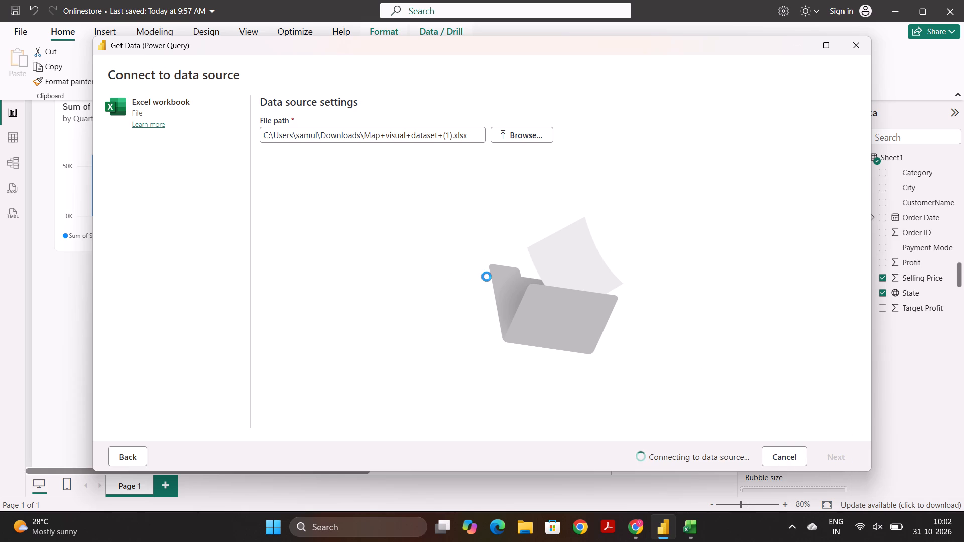
{"action": "left_click", "coordinate": [127, 161]}
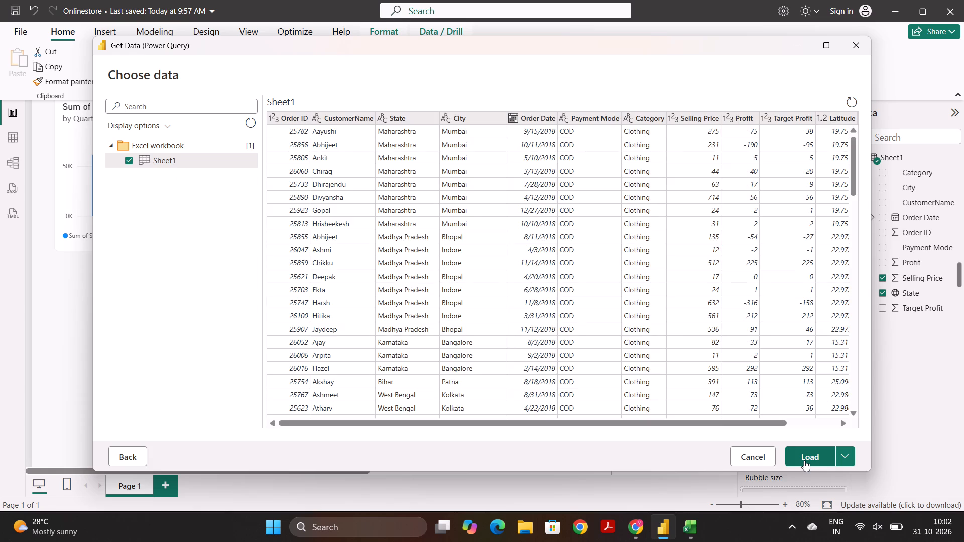
{"action": "left_click", "coordinate": [804, 460]}
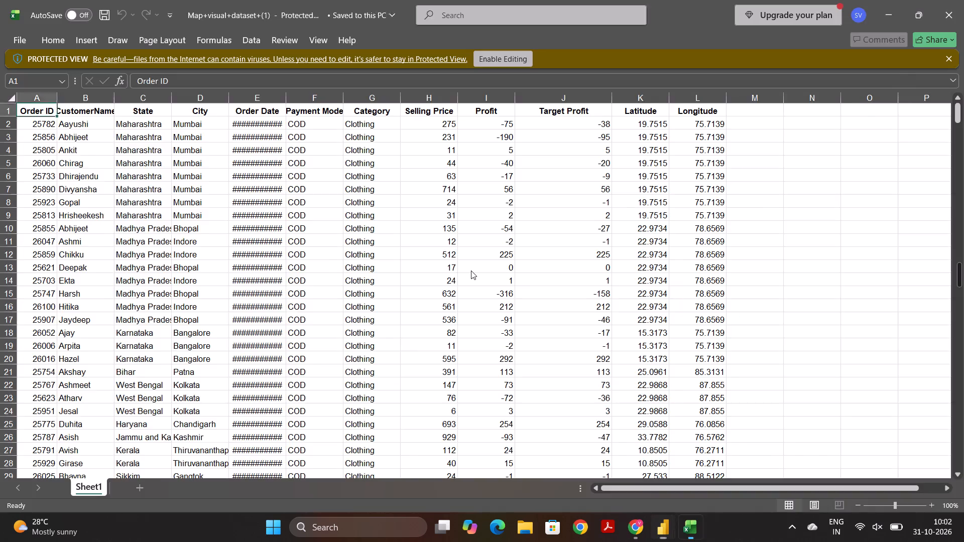
Add the Latitude and Longitude fields from the Sheet1 (2) table to the Selling Price by State map.
{"action": "scroll", "coordinate": [428, 316], "scroll_direction": "down", "scroll_amount": 1}
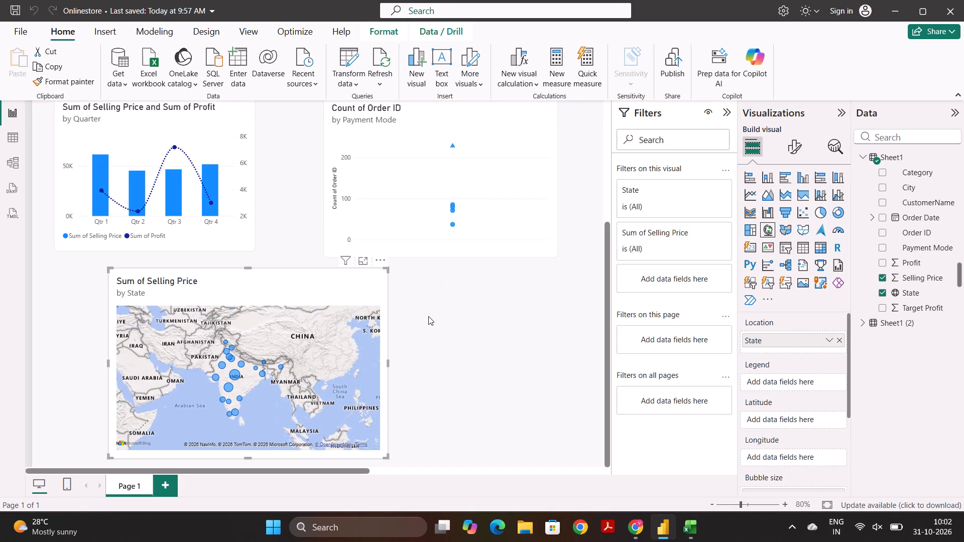
{"action": "scroll", "coordinate": [428, 316], "scroll_direction": "down", "scroll_amount": 1}
{"action": "scroll", "coordinate": [774, 344], "scroll_direction": "down", "scroll_amount": 1}
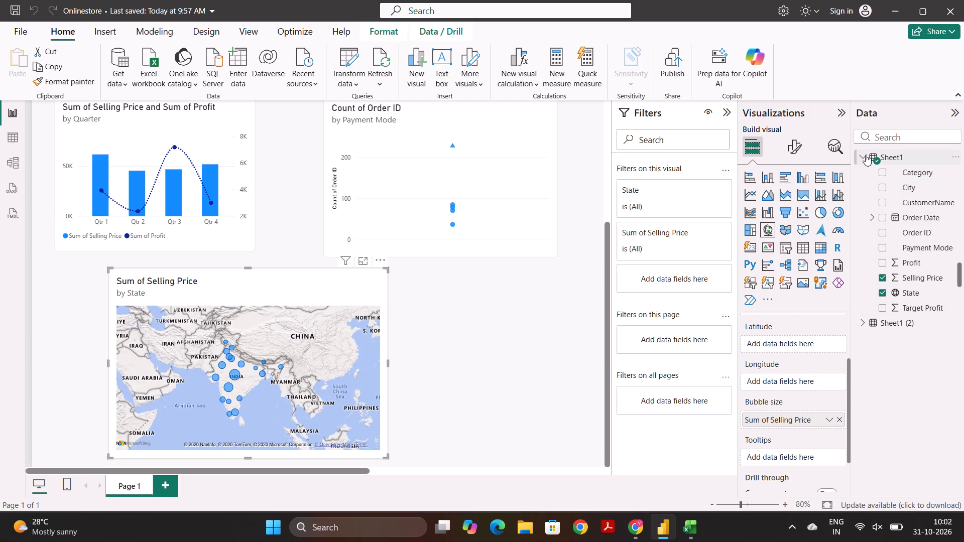
{"action": "left_click", "coordinate": [862, 323]}
{"action": "scroll", "coordinate": [862, 323], "scroll_direction": "down", "scroll_amount": 1}
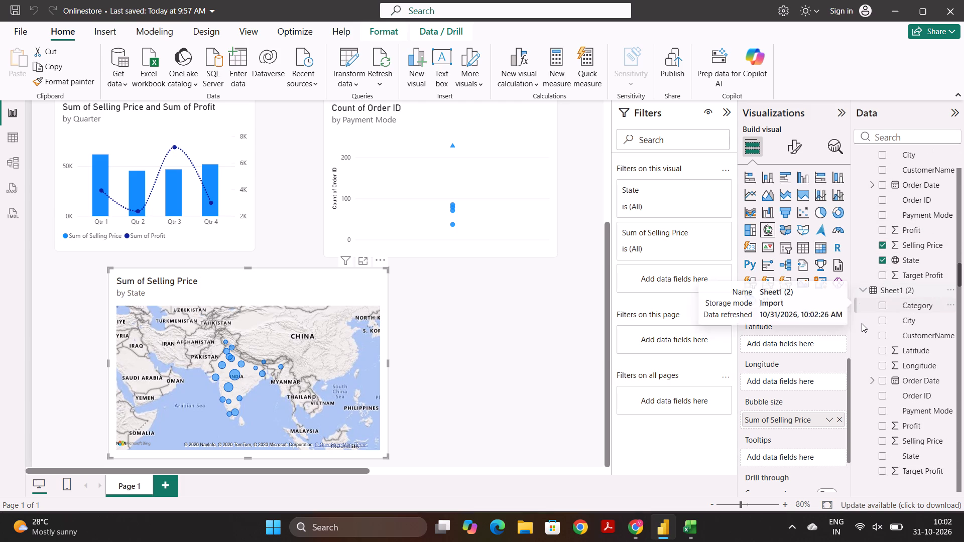
{"action": "scroll", "coordinate": [862, 323], "scroll_direction": "down", "scroll_amount": 1}
{"action": "left_click", "coordinate": [882, 361]}
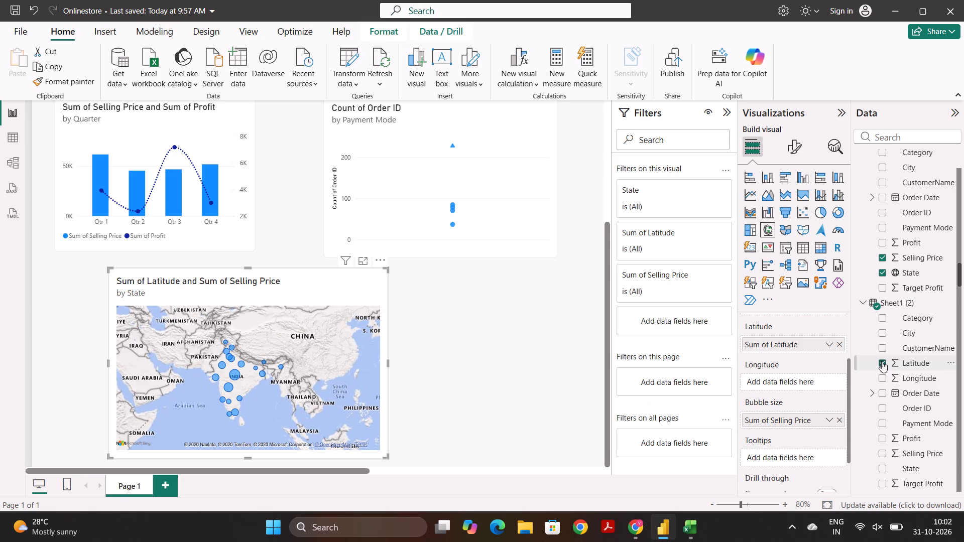
{"action": "left_click", "coordinate": [882, 380]}
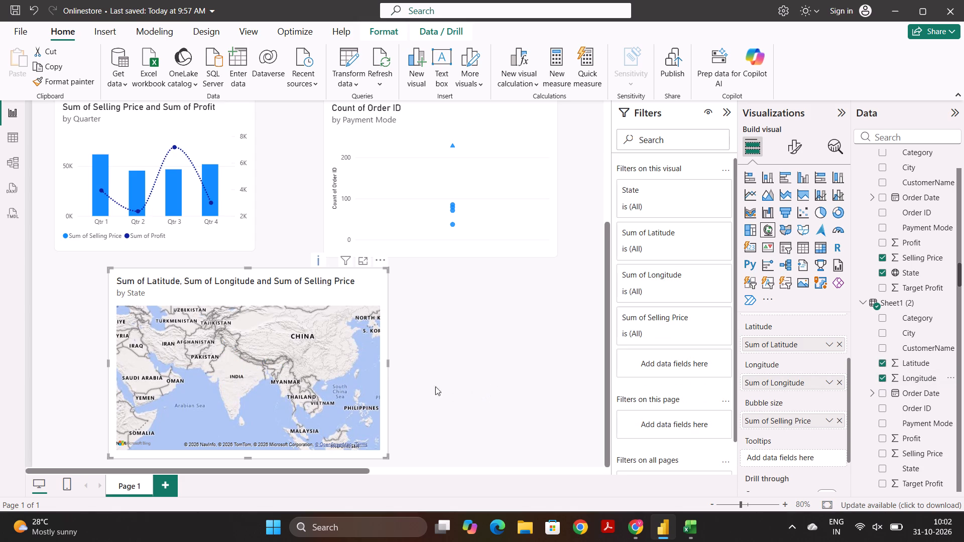
Remove the State field from the map's Location.
{"action": "scroll", "coordinate": [387, 235], "scroll_direction": "down", "scroll_amount": 1}
{"action": "scroll", "coordinate": [779, 394], "scroll_direction": "up", "scroll_amount": 1}
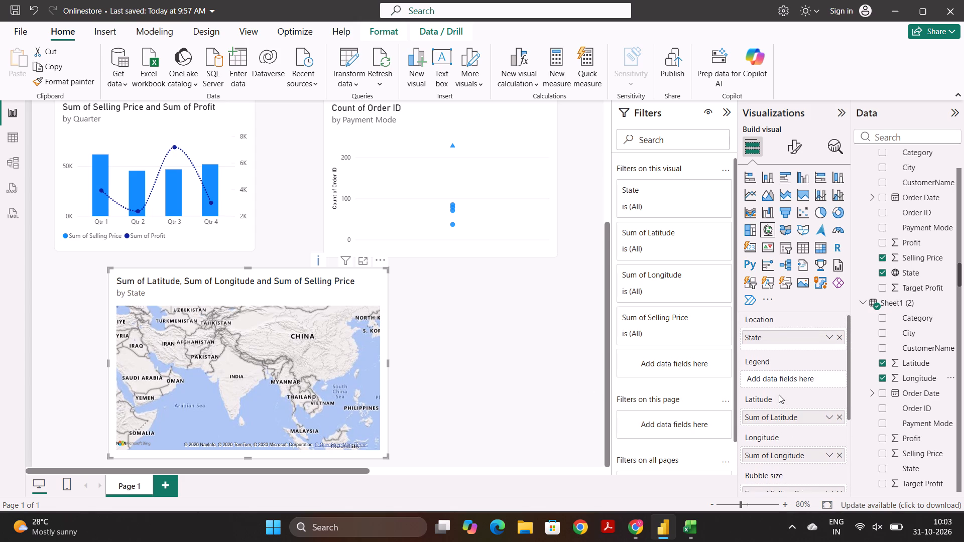
{"action": "scroll", "coordinate": [779, 394], "scroll_direction": "up", "scroll_amount": 2}
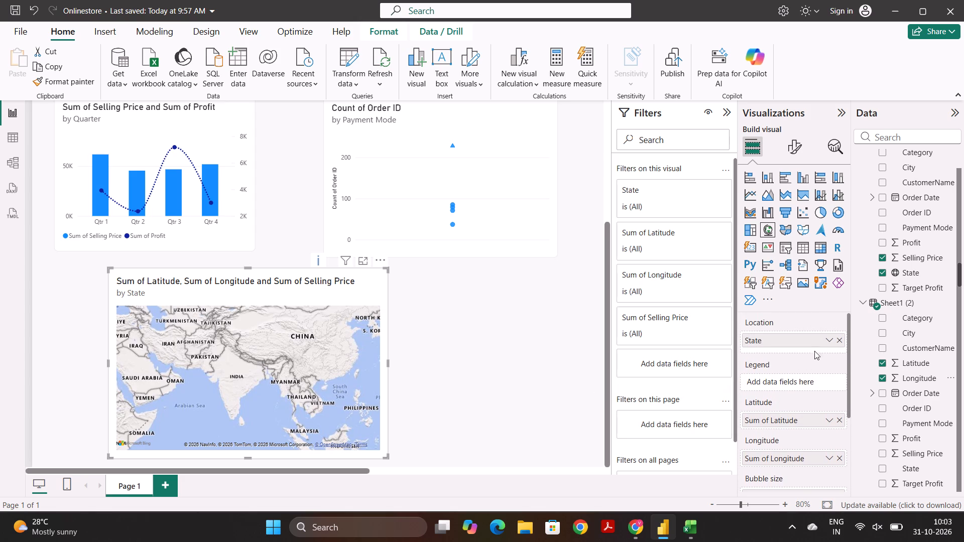
{"action": "left_click", "coordinate": [838, 339]}
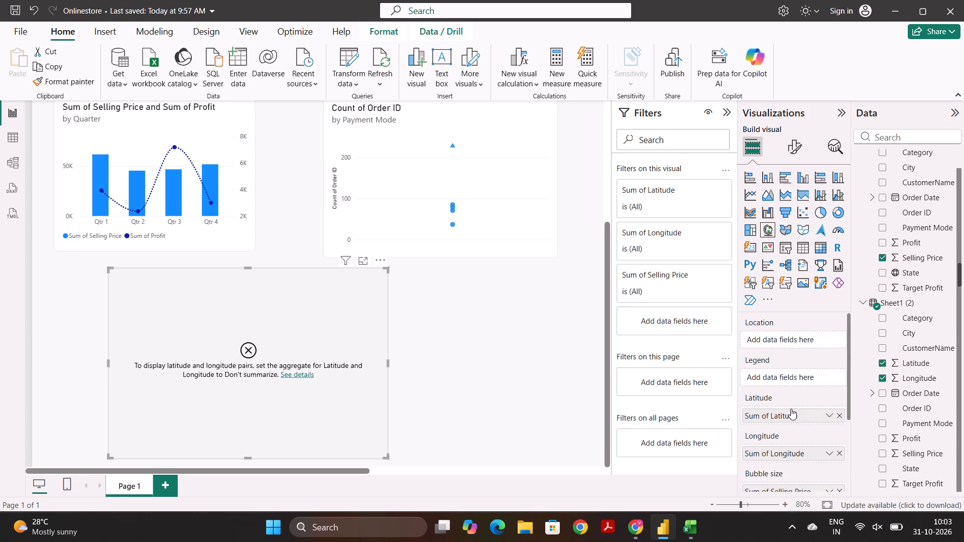
Replace the map's summed Latitude and Longitude with the unsummarized Latitude and Longitude fields from Sheet1 (2).
{"action": "scroll", "coordinate": [791, 409], "scroll_direction": "down", "scroll_amount": 1}
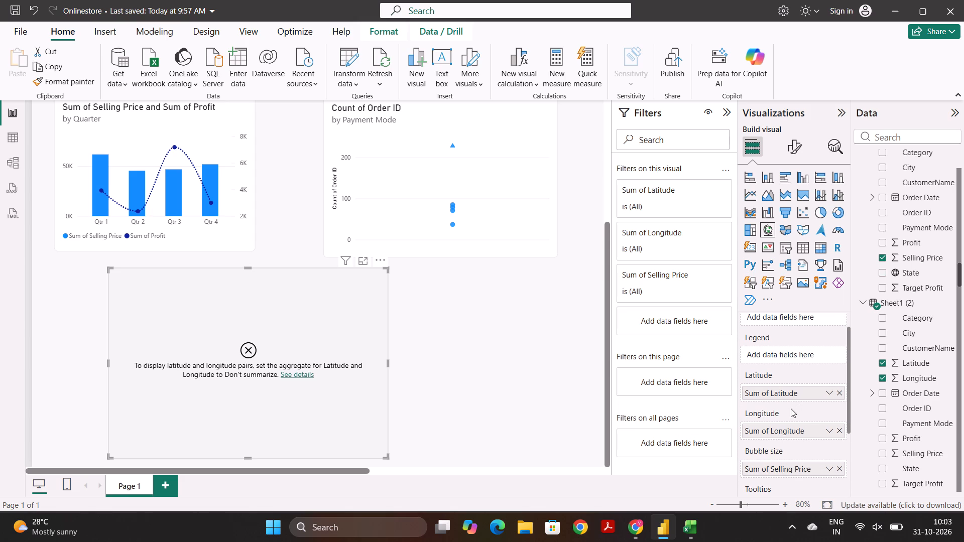
{"action": "left_click", "coordinate": [829, 391]}
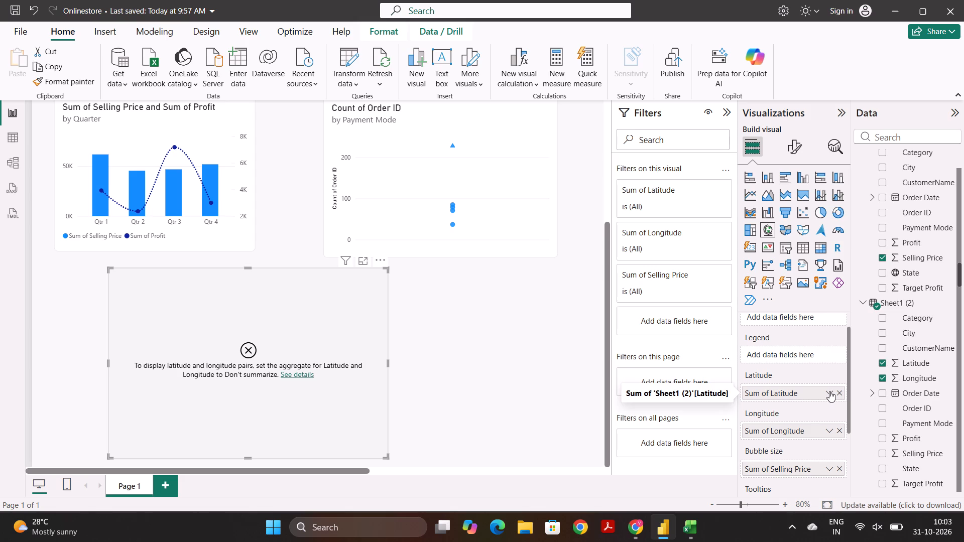
{"action": "left_click", "coordinate": [811, 382]}
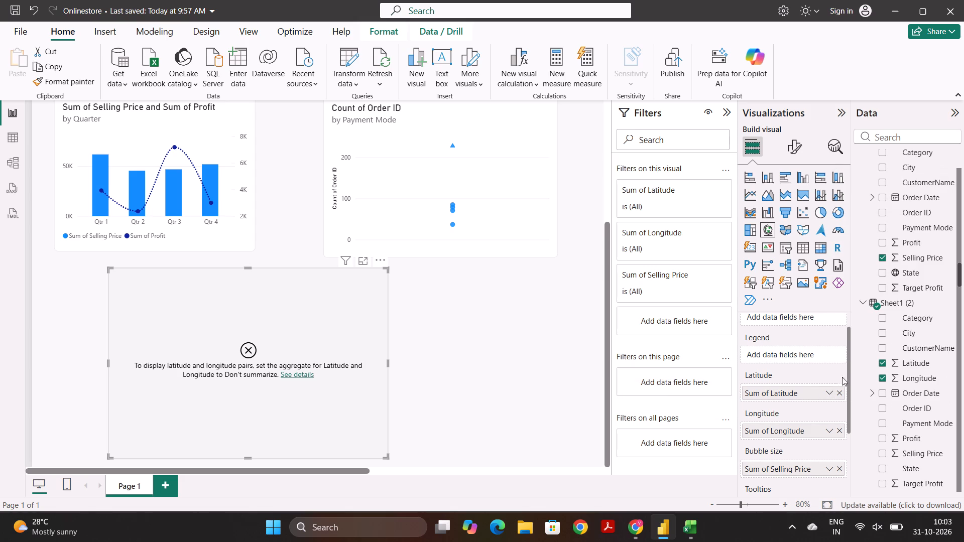
{"action": "left_click_drag", "start_coordinate": [903, 362], "coordinate": [792, 393]}
{"action": "left_click_drag", "start_coordinate": [904, 375], "coordinate": [828, 402]}
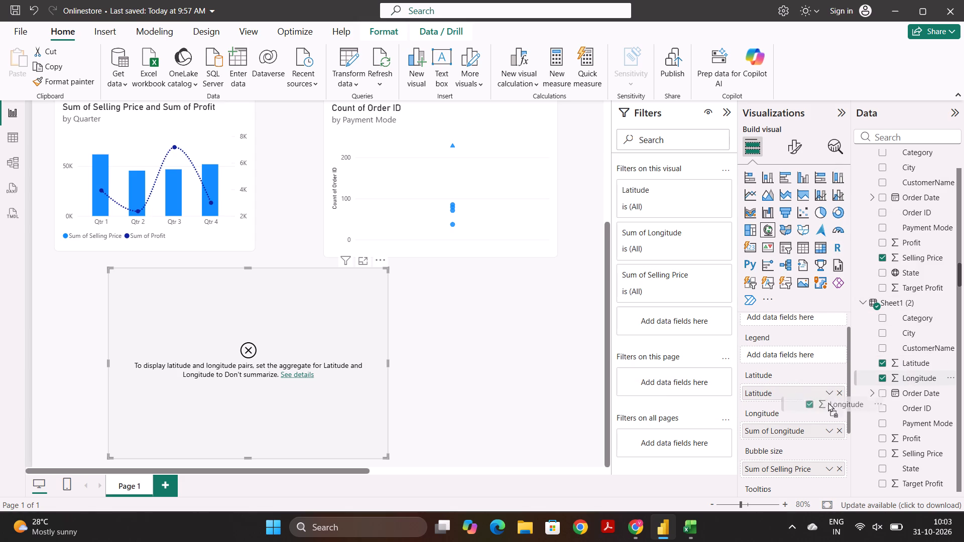
{"action": "left_click_drag", "start_coordinate": [828, 402], "coordinate": [779, 428]}
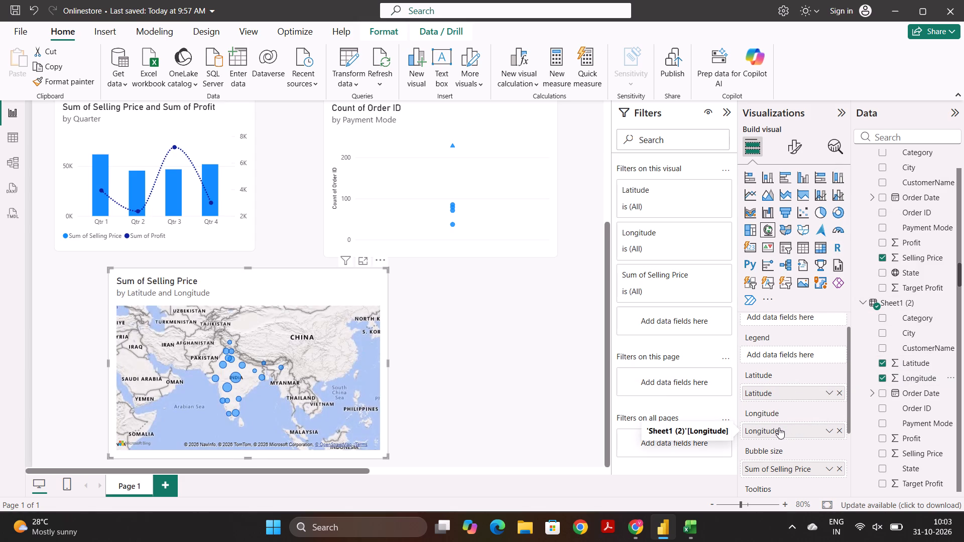
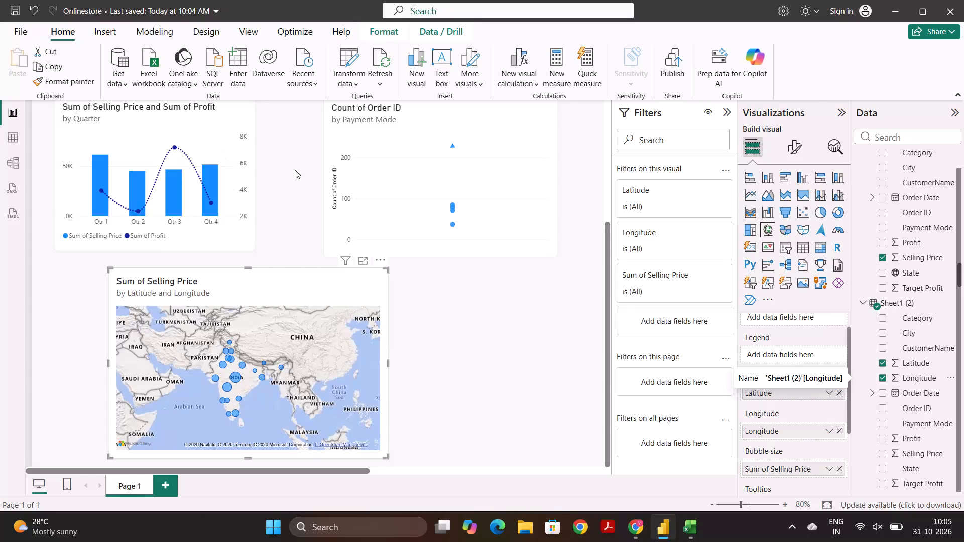
Examine the dashboard layout and the plotted locations on the Selling Price by Latitude and Longitude map.
{"action": "scroll", "coordinate": [295, 170], "scroll_direction": "up", "scroll_amount": 4}
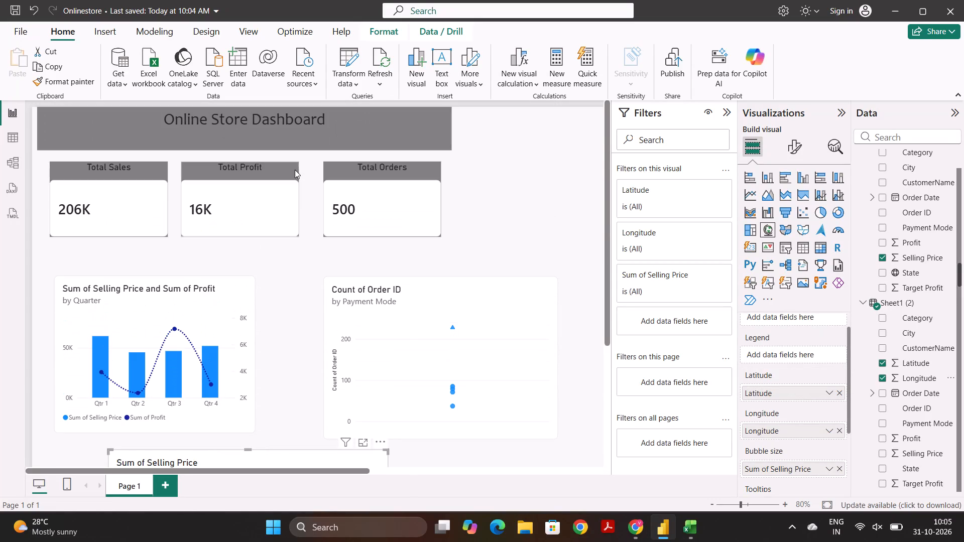
{"action": "scroll", "coordinate": [282, 295], "scroll_direction": "down", "scroll_amount": 2}
{"action": "scroll", "coordinate": [282, 295], "scroll_direction": "up", "scroll_amount": 1}
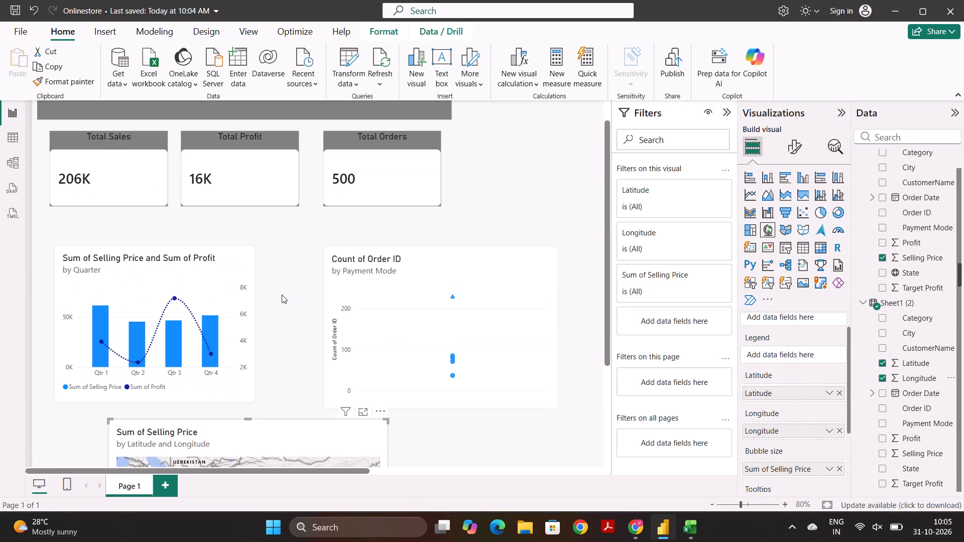
{"action": "scroll", "coordinate": [282, 295], "scroll_direction": "up", "scroll_amount": 1}
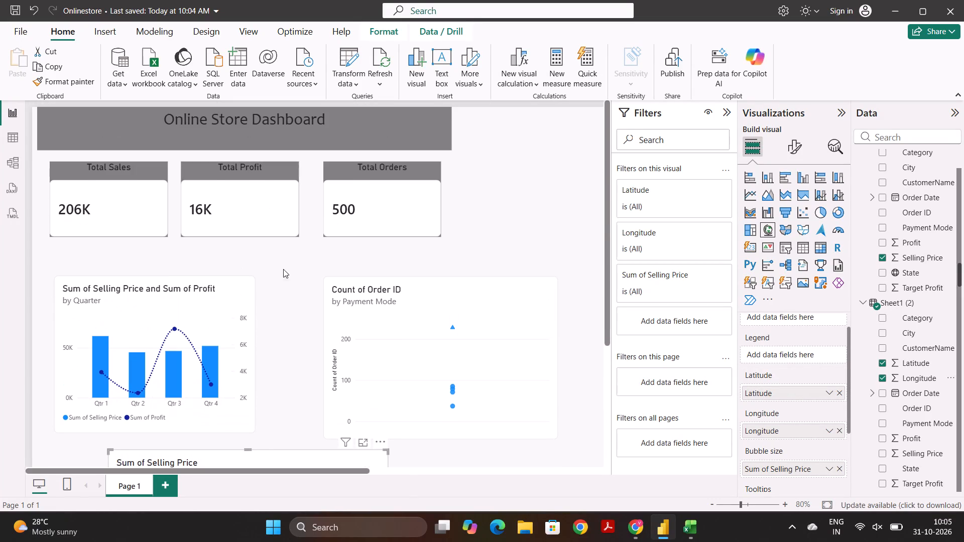
{"action": "scroll", "coordinate": [283, 288], "scroll_direction": "down", "scroll_amount": 4}
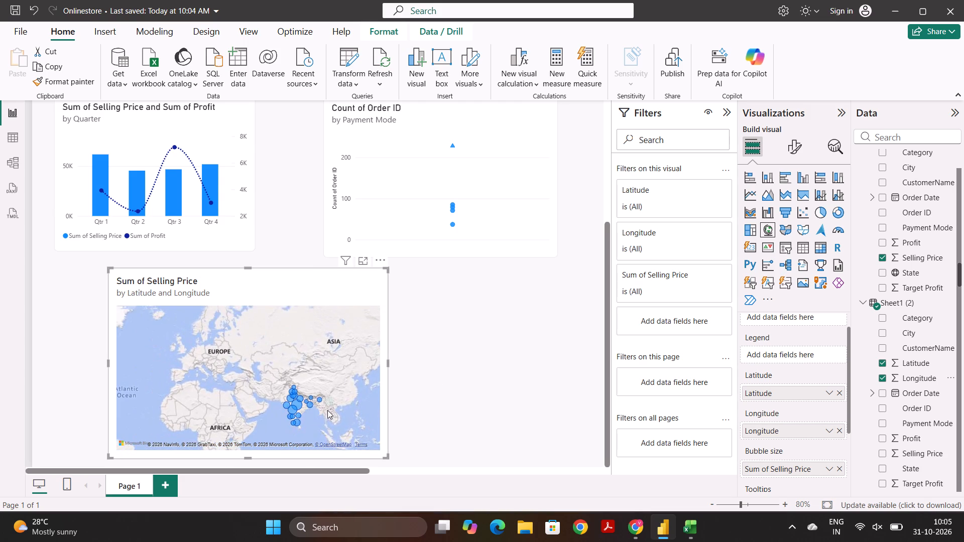
{"action": "scroll", "coordinate": [302, 382], "scroll_direction": "down", "scroll_amount": 2}
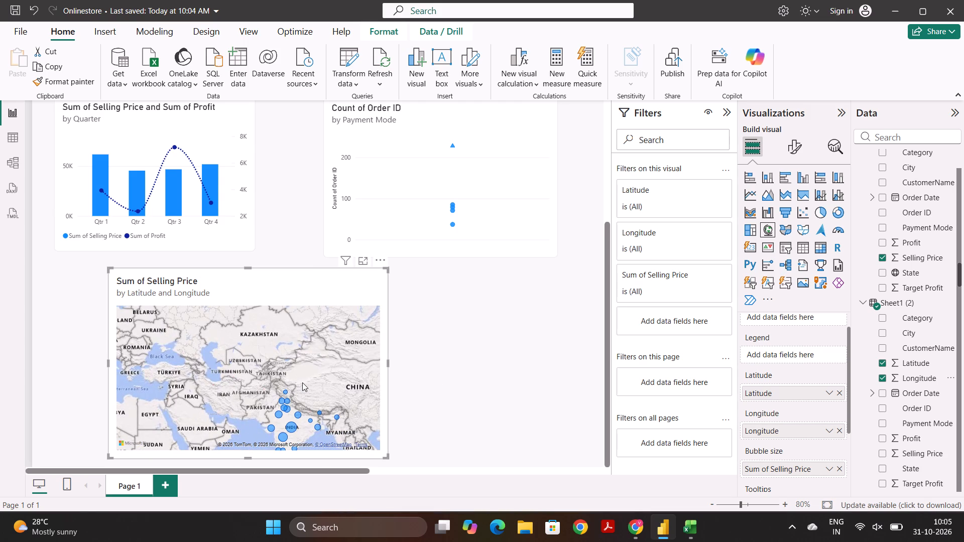
{"action": "scroll", "coordinate": [291, 373], "scroll_direction": "down", "scroll_amount": 1}
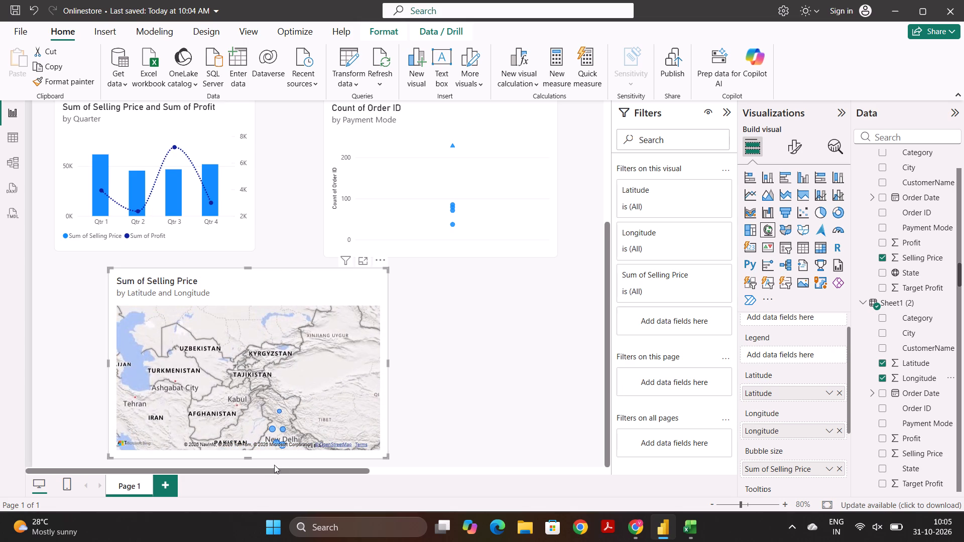
Resize the Selling Price by Latitude and Longitude map, extending its lower edge to the page bottom and narrowing its width slightly.
{"action": "left_click_drag", "start_coordinate": [247, 456], "coordinate": [258, 534]}
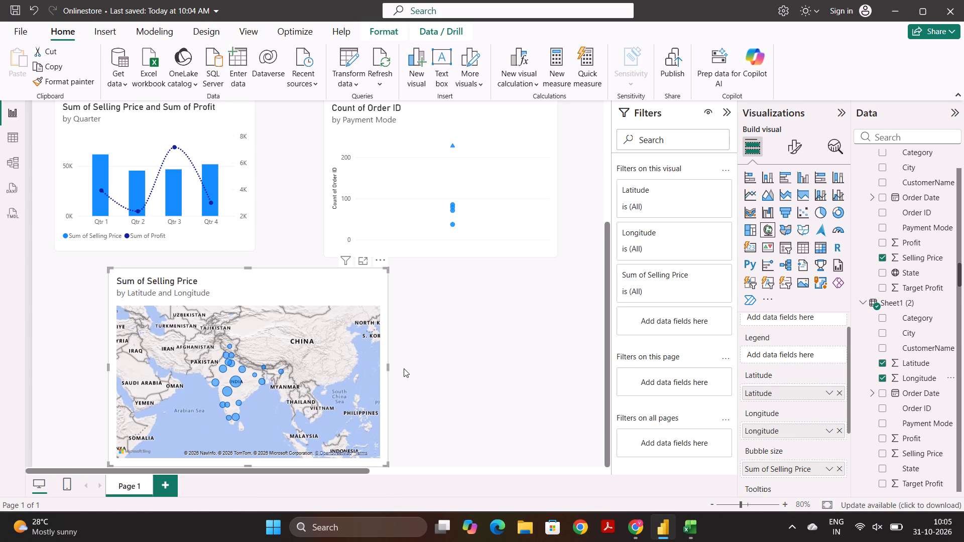
{"action": "left_click", "coordinate": [388, 368]}
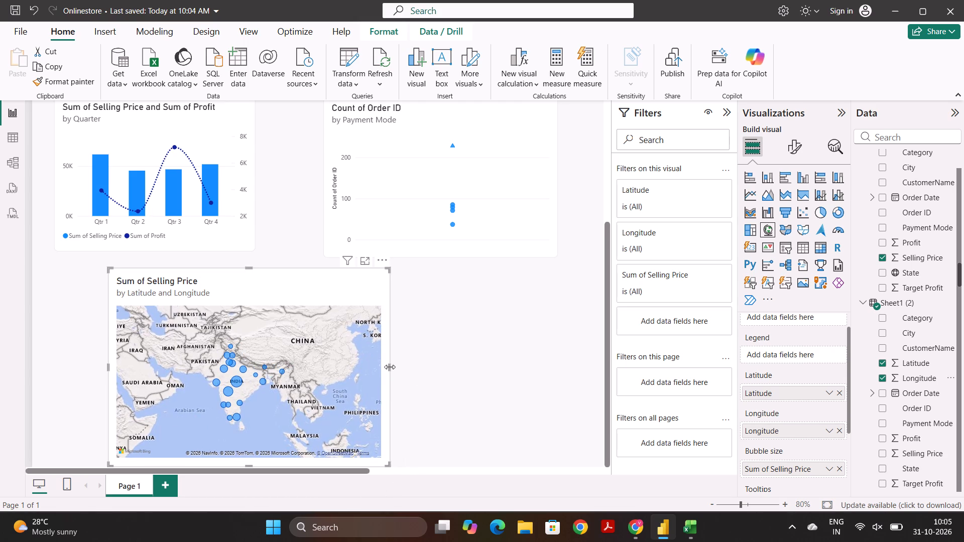
{"action": "scroll", "coordinate": [263, 414], "scroll_direction": "down", "scroll_amount": 1}
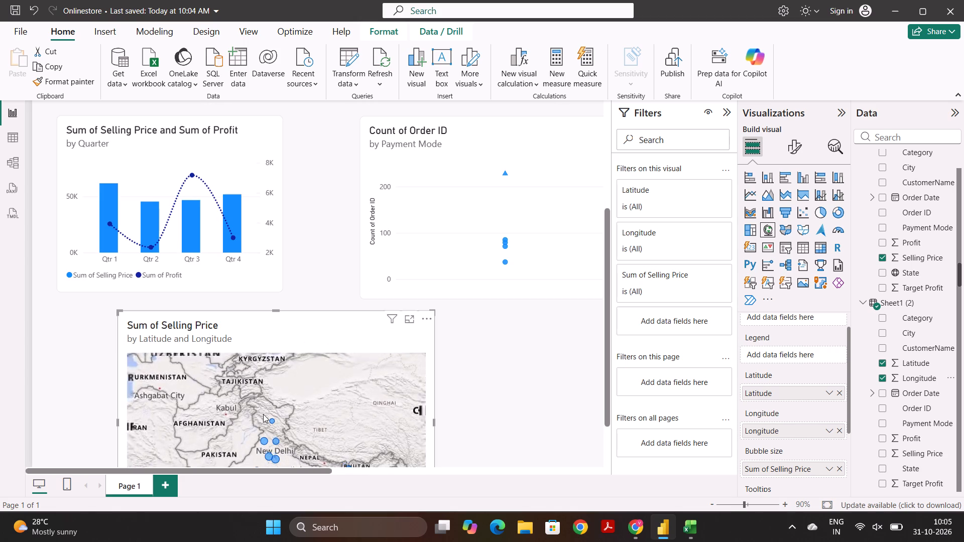
{"action": "scroll", "coordinate": [263, 414], "scroll_direction": "down", "scroll_amount": 1}
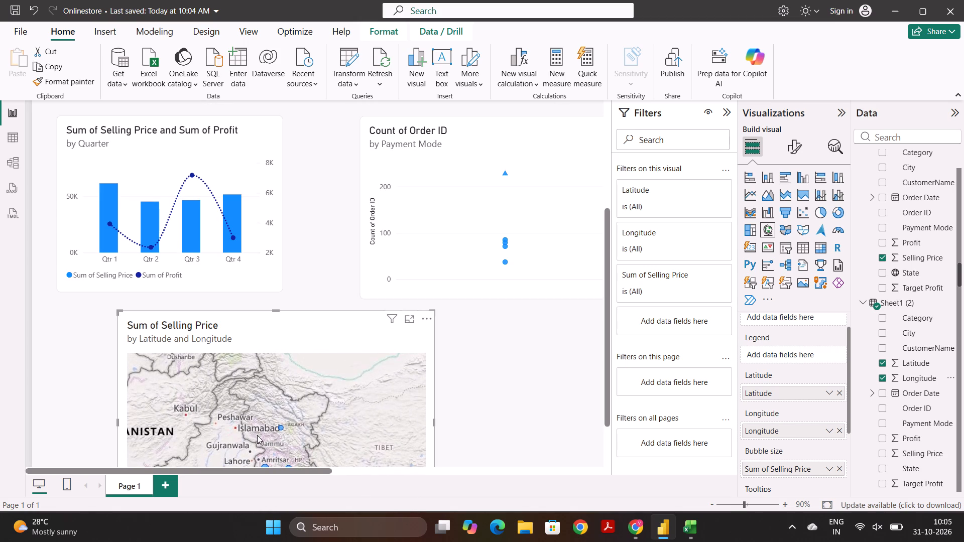
{"action": "scroll", "coordinate": [257, 435], "scroll_direction": "down", "scroll_amount": 2}
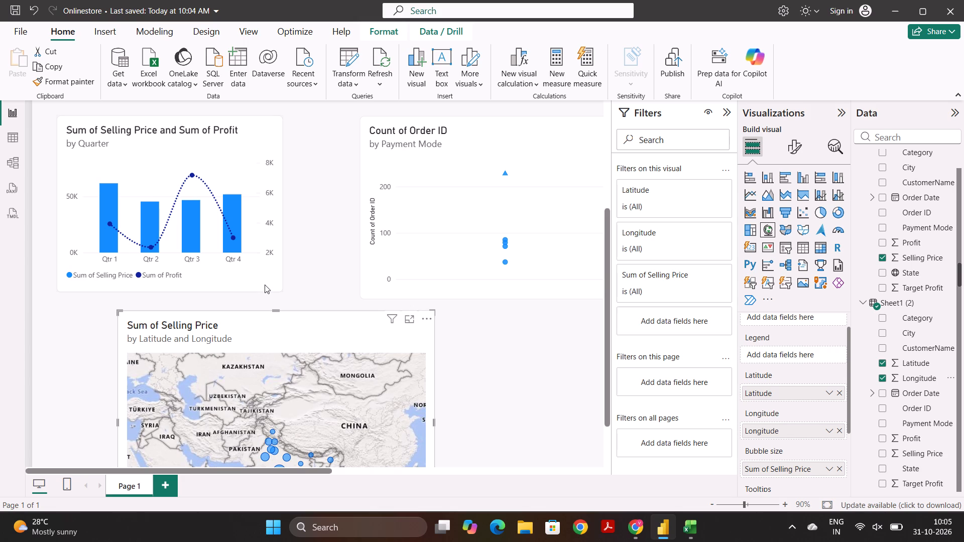
{"action": "scroll", "coordinate": [265, 285], "scroll_direction": "down", "scroll_amount": 4}
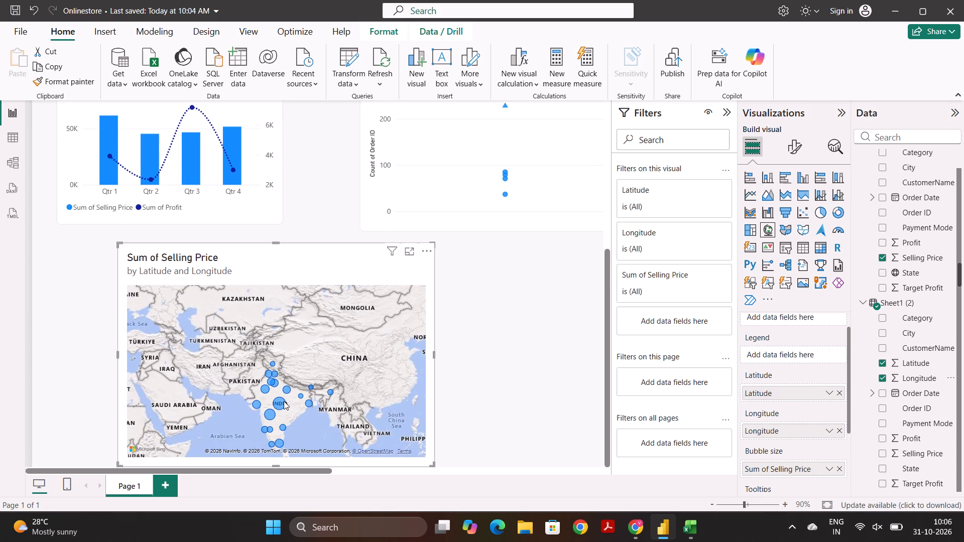
{"action": "left_click_drag", "start_coordinate": [435, 356], "coordinate": [419, 355]}
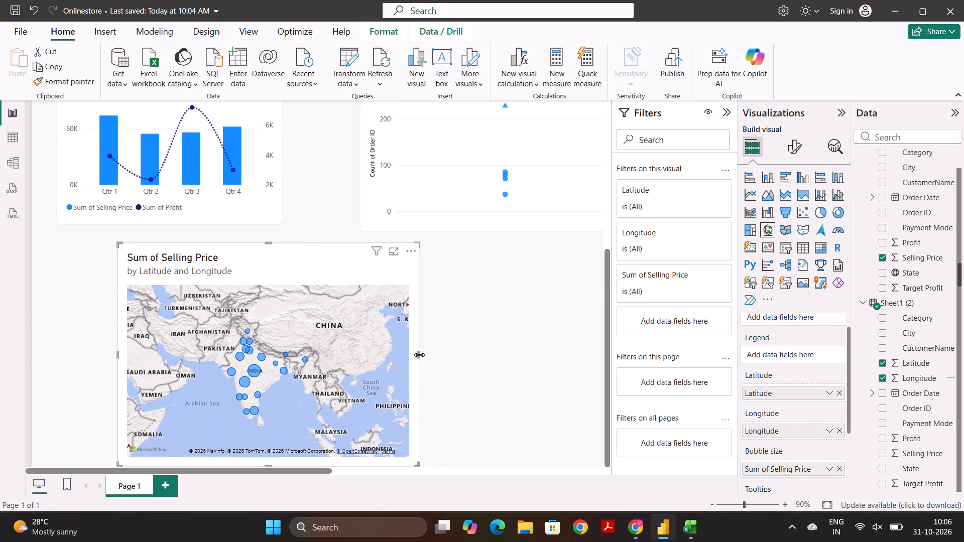
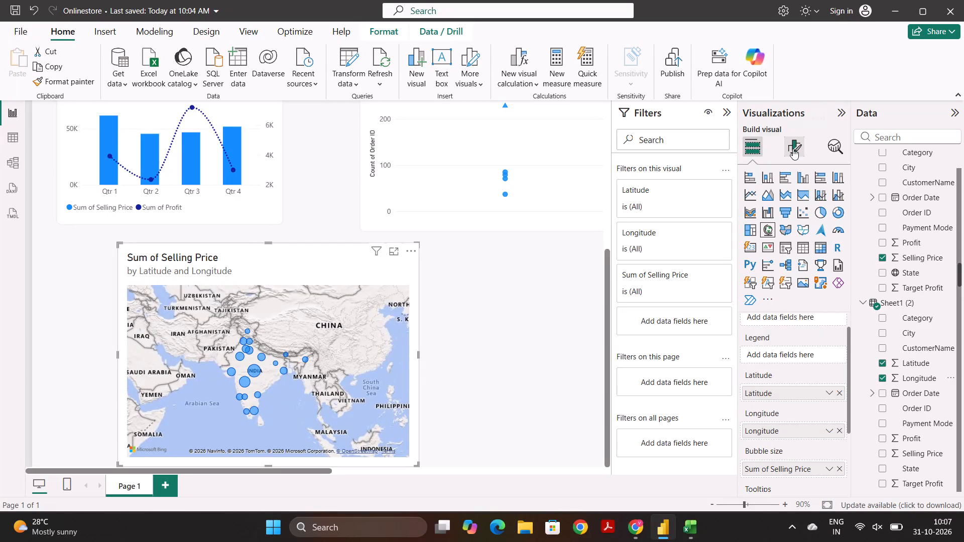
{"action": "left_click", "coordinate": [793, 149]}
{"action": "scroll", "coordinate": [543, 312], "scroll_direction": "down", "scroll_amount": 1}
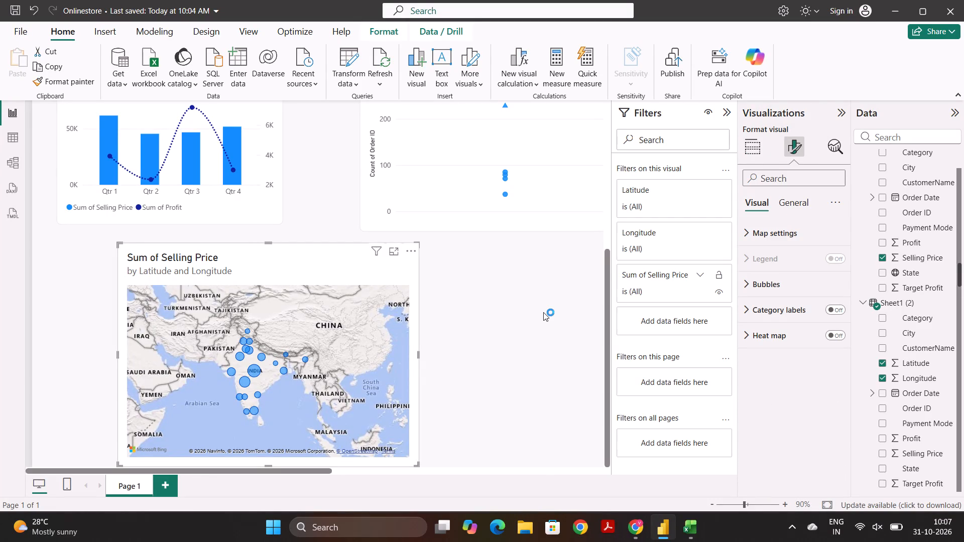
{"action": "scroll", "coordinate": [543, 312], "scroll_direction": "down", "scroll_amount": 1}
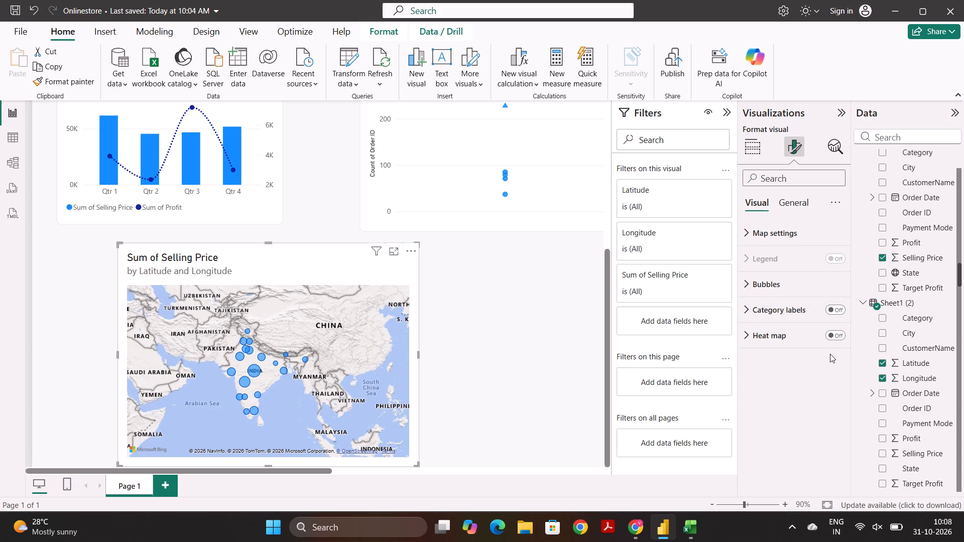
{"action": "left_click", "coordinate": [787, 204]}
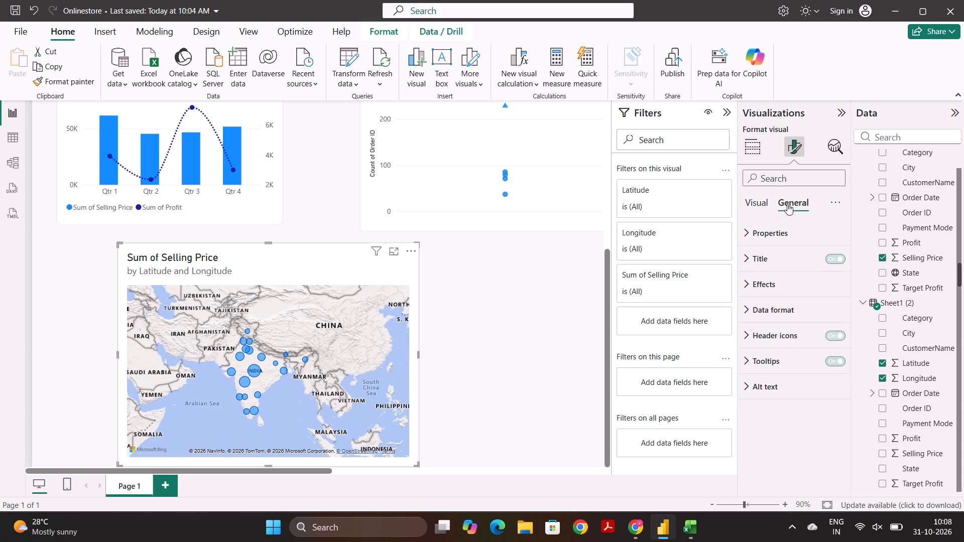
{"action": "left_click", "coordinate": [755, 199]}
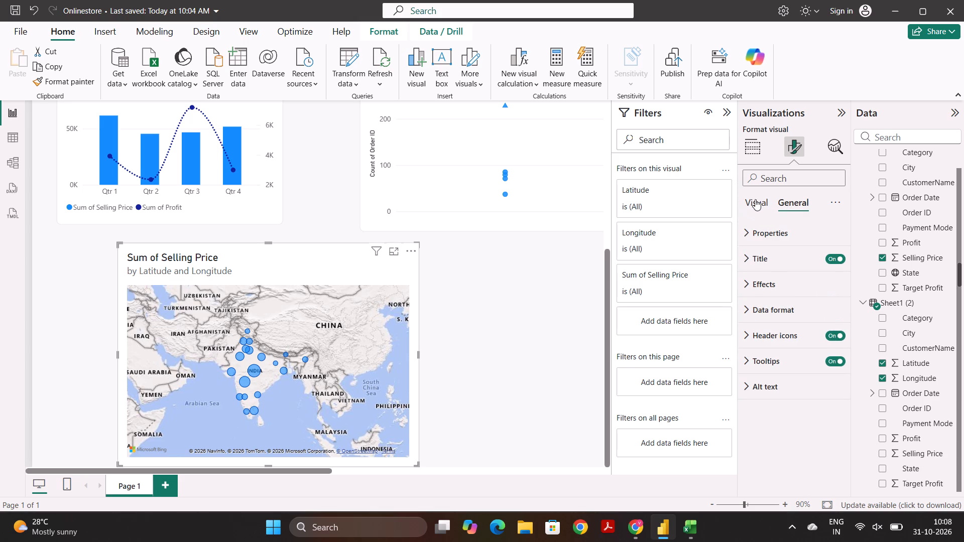
Move the Selling Price map to the page's left side beneath the quarterly chart and reduce its width.
{"action": "left_click_drag", "start_coordinate": [307, 349], "coordinate": [292, 330]}
{"action": "left_click_drag", "start_coordinate": [286, 265], "coordinate": [213, 270]}
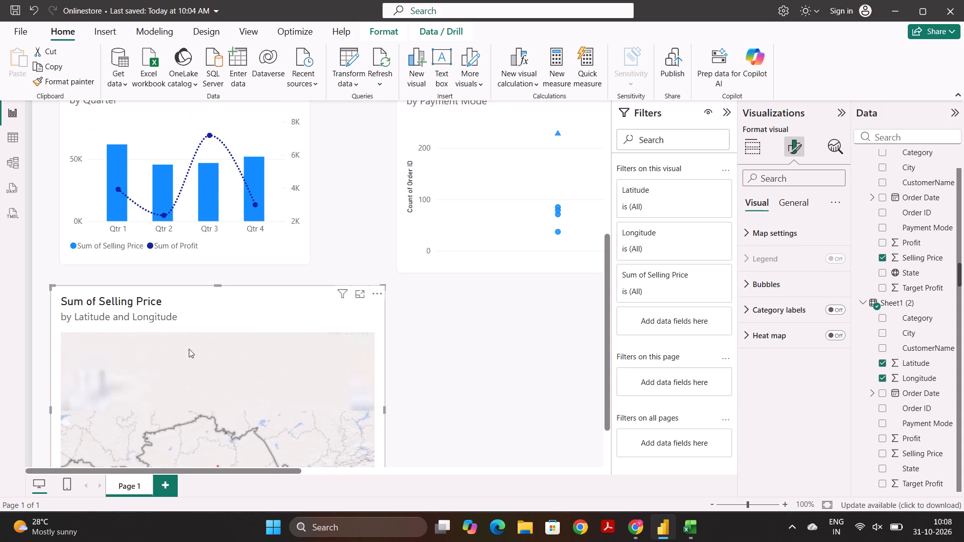
{"action": "scroll", "coordinate": [189, 349], "scroll_direction": "down", "scroll_amount": 3}
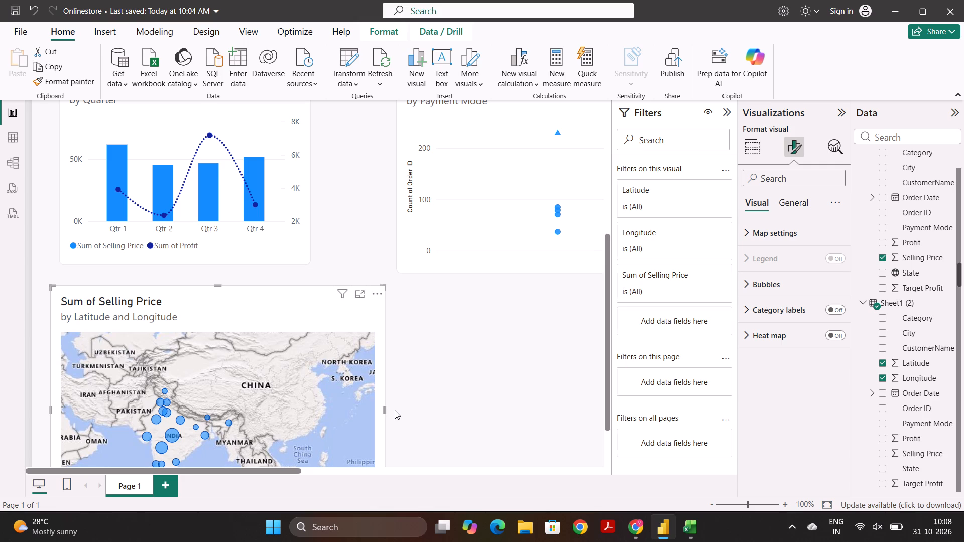
{"action": "left_click_drag", "start_coordinate": [386, 410], "coordinate": [352, 412]}
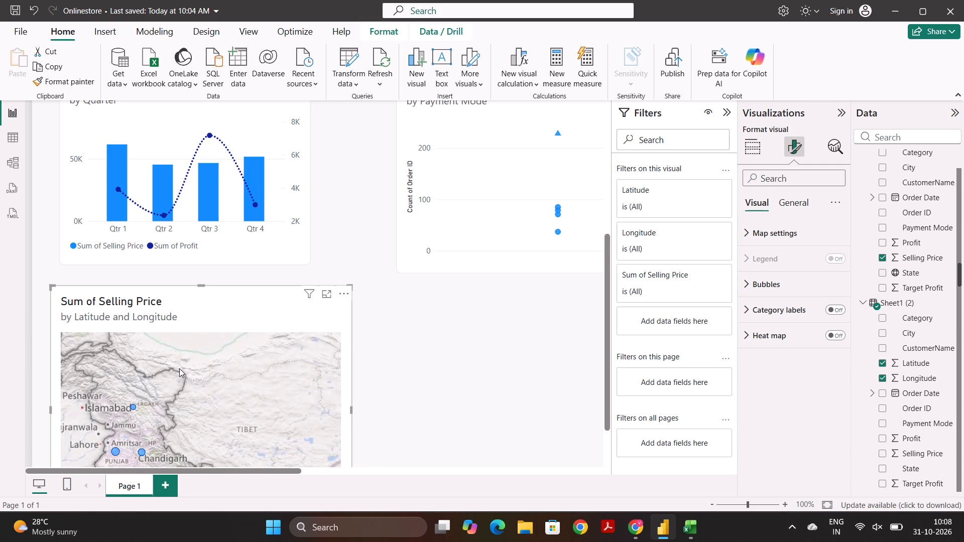
Adjust the upper edge of the Selling Price map, making it slightly taller beneath the quarterly chart.
{"action": "scroll", "coordinate": [179, 368], "scroll_direction": "down", "scroll_amount": 2}
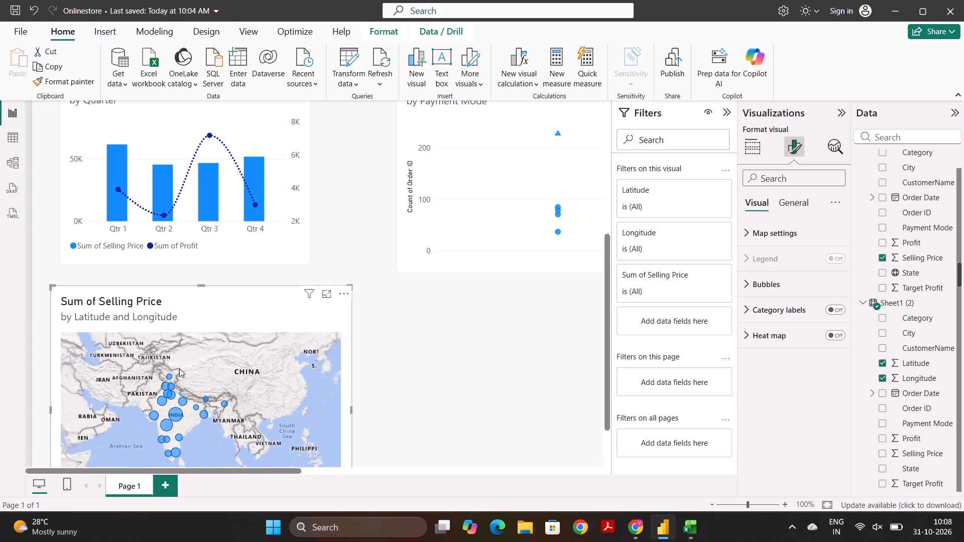
{"action": "scroll", "coordinate": [179, 368], "scroll_direction": "down", "scroll_amount": 1}
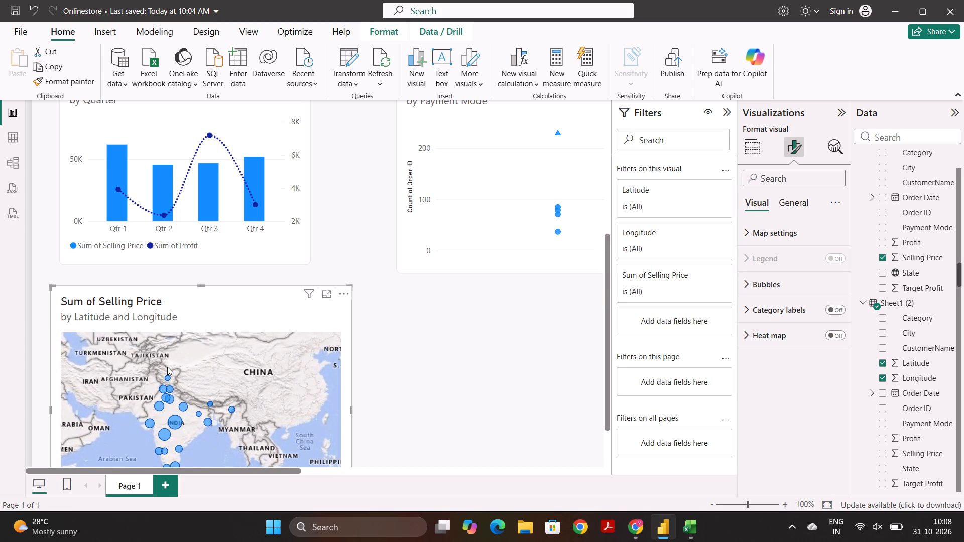
{"action": "right_click", "coordinate": [250, 273]}
{"action": "scroll", "coordinate": [247, 271], "scroll_direction": "down", "scroll_amount": 2}
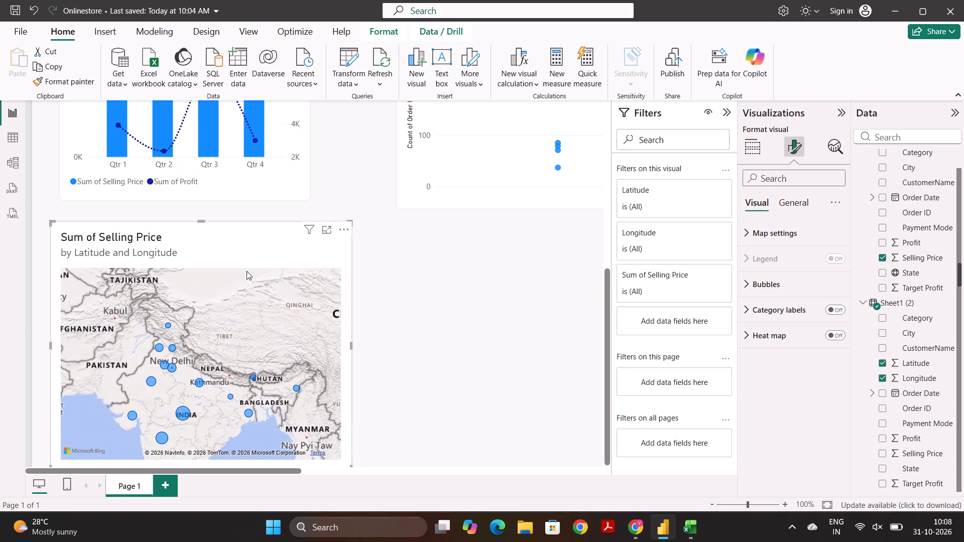
{"action": "scroll", "coordinate": [247, 271], "scroll_direction": "down", "scroll_amount": 2}
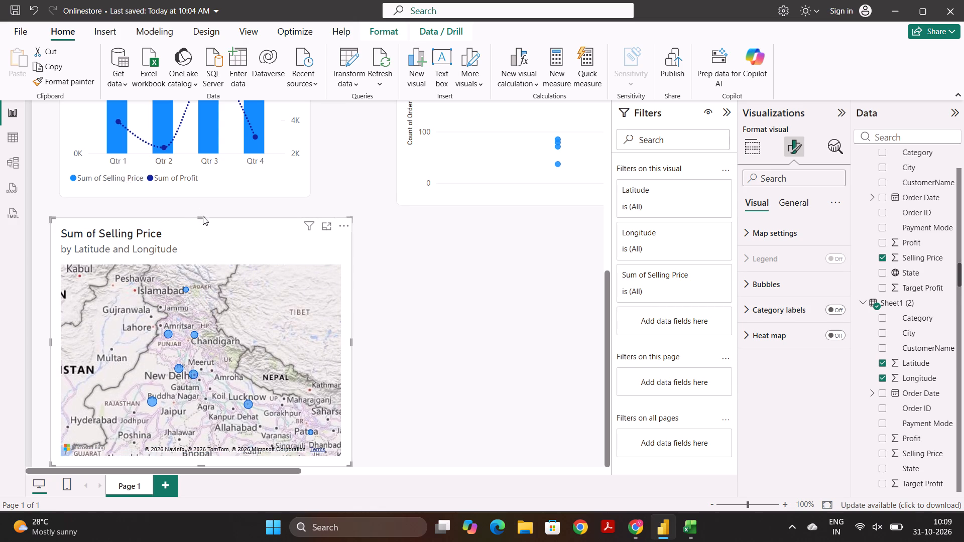
{"action": "left_click_drag", "start_coordinate": [204, 218], "coordinate": [202, 266]}
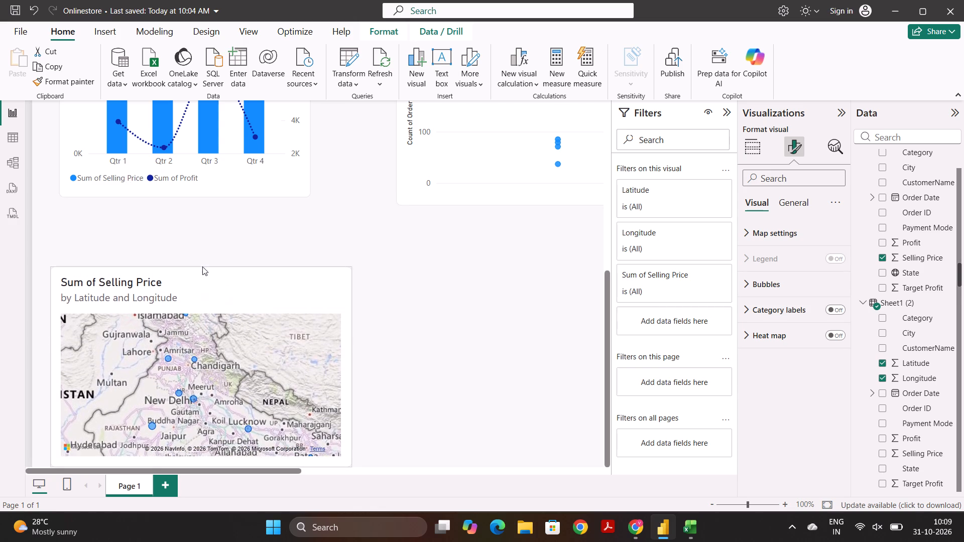
{"action": "left_click_drag", "start_coordinate": [202, 266], "coordinate": [211, 210]}
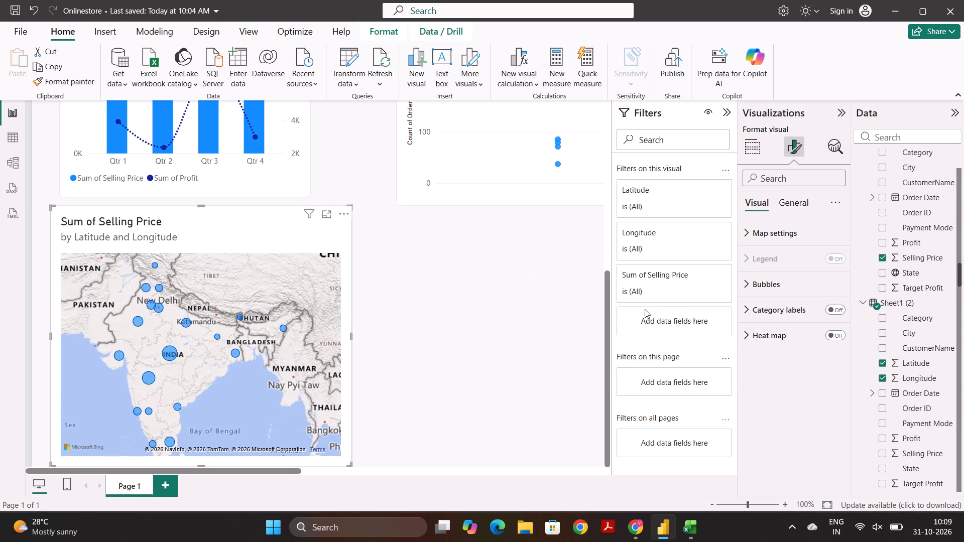
Replace Latitude and Longitude in the Selling Price map with State from Sheet1 (2) as the location field.
{"action": "left_click", "coordinate": [882, 360]}
{"action": "left_click", "coordinate": [883, 373]}
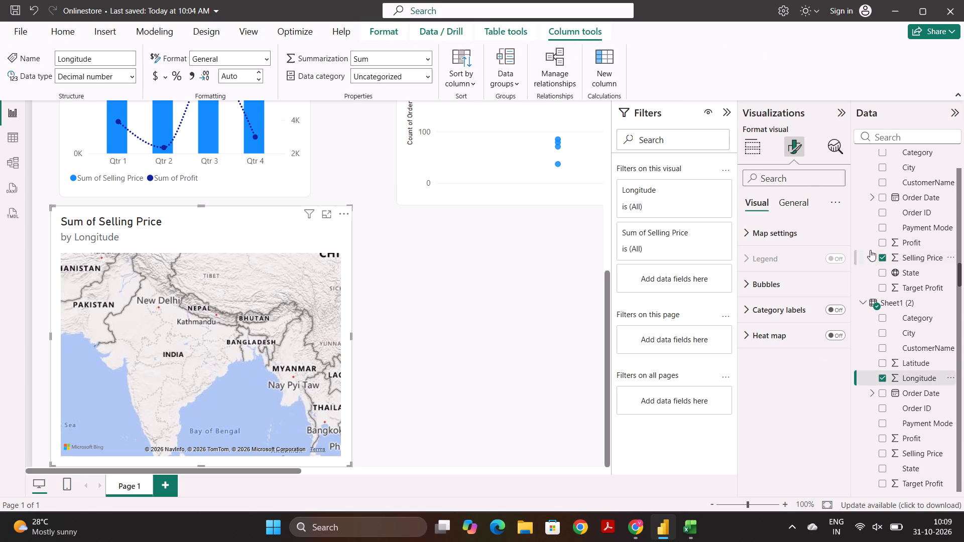
{"action": "left_click", "coordinate": [753, 146]}
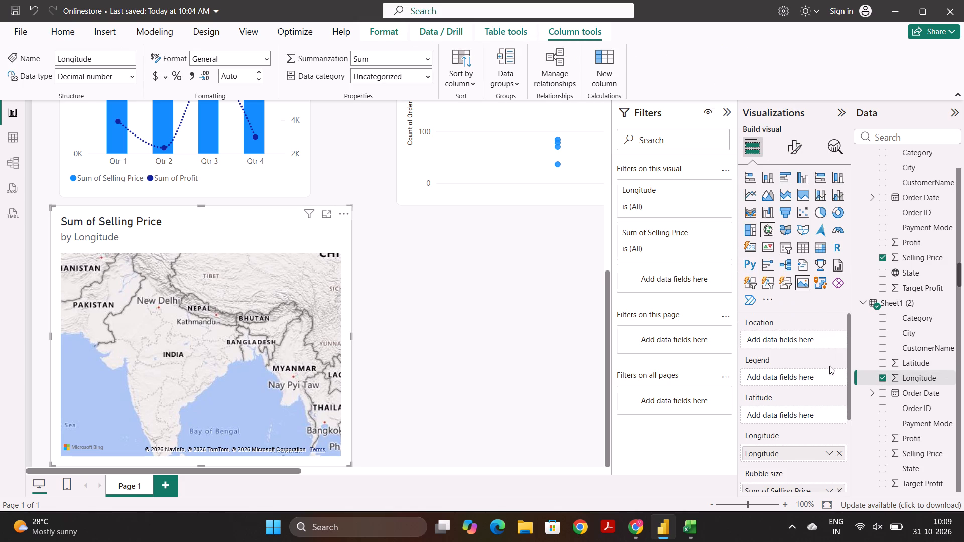
{"action": "left_click", "coordinate": [803, 336]}
{"action": "scroll", "coordinate": [898, 459], "scroll_direction": "down", "scroll_amount": 1}
{"action": "left_click", "coordinate": [880, 376]}
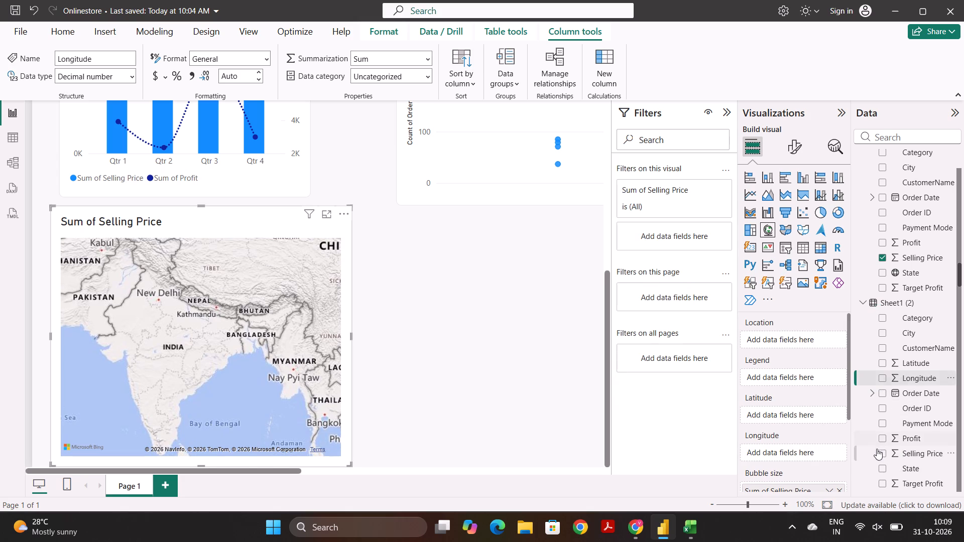
{"action": "left_click", "coordinate": [883, 468]}
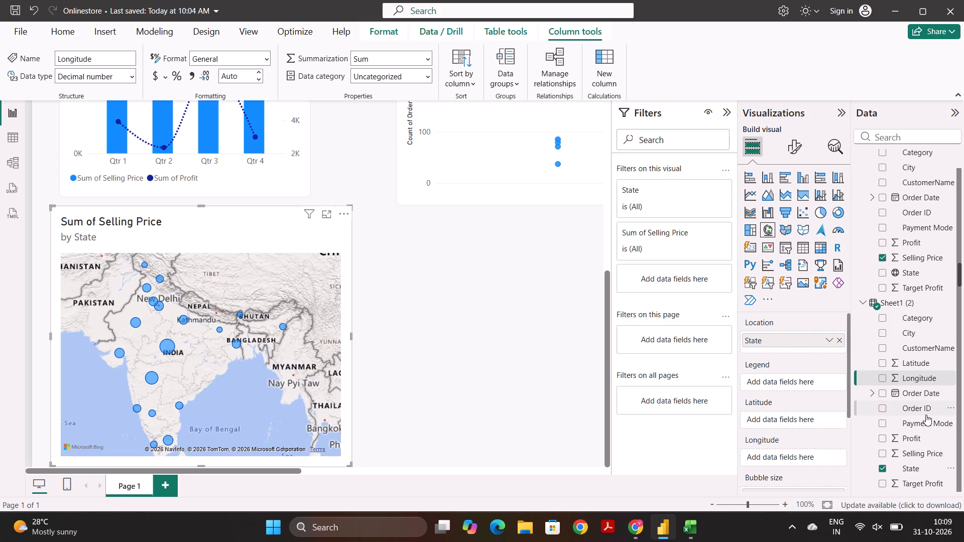
Collapse the Sheet1 field list and convert the Selling Price by State bubble map into a filled map.
{"action": "scroll", "coordinate": [959, 351], "scroll_direction": "down", "scroll_amount": 2}
{"action": "scroll", "coordinate": [886, 182], "scroll_direction": "up", "scroll_amount": 4}
{"action": "left_click", "coordinate": [864, 155]}
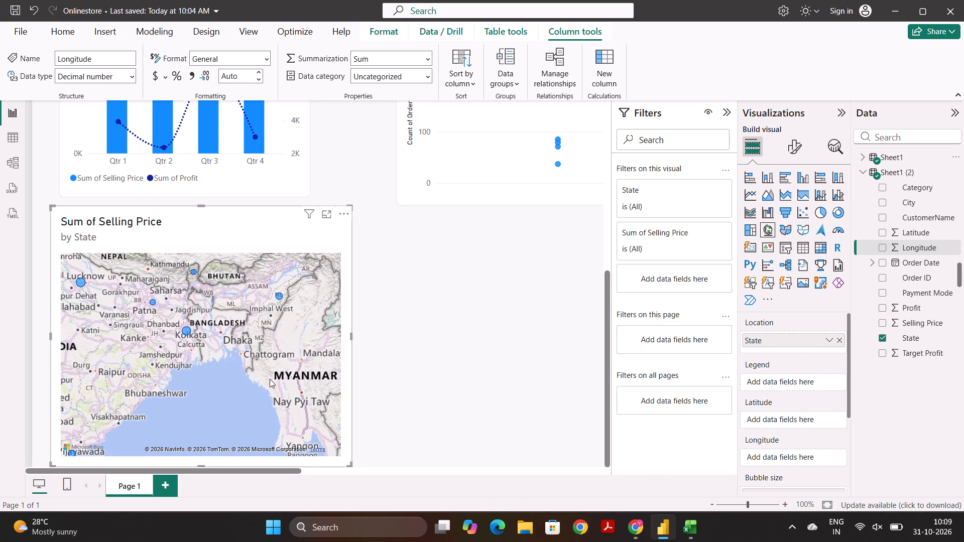
{"action": "scroll", "coordinate": [270, 379], "scroll_direction": "right", "scroll_amount": 1}
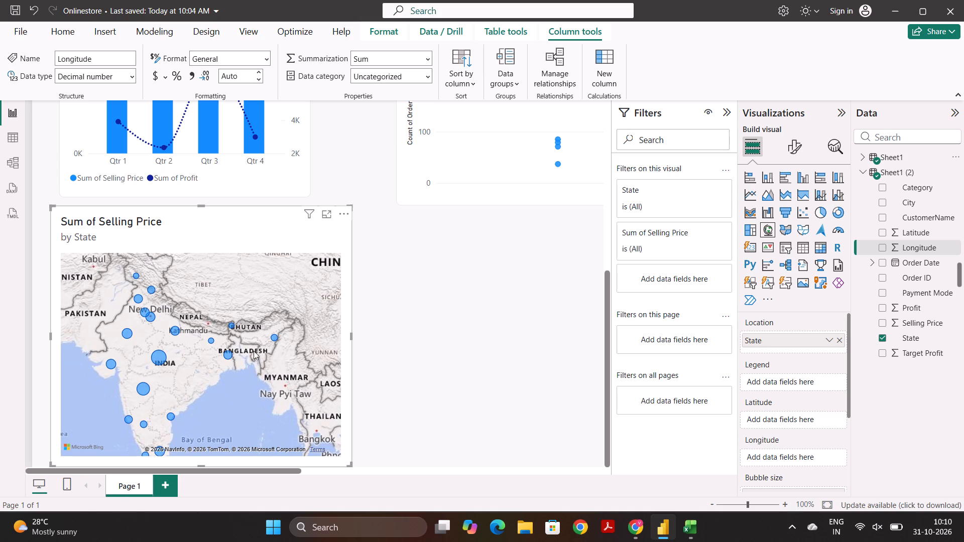
{"action": "left_click", "coordinate": [140, 319]}
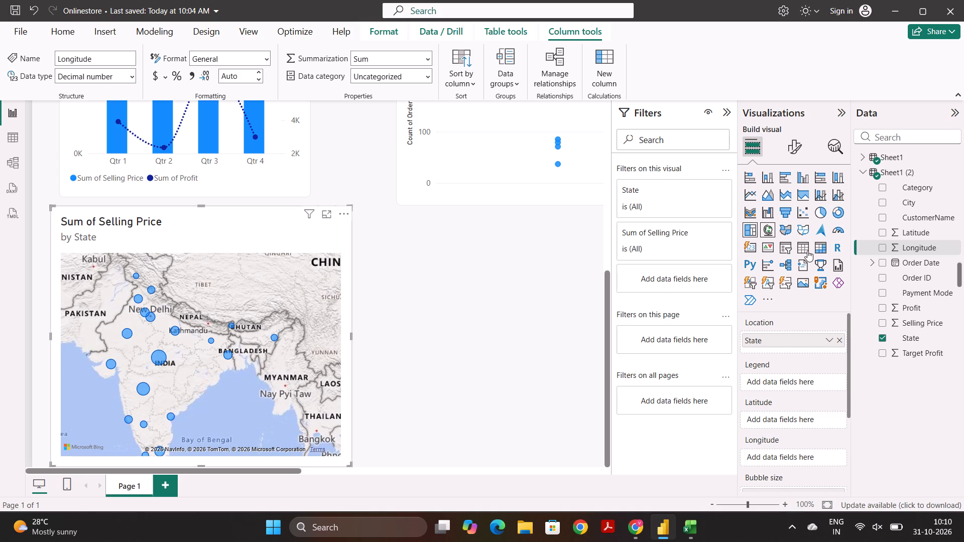
{"action": "left_click", "coordinate": [784, 223]}
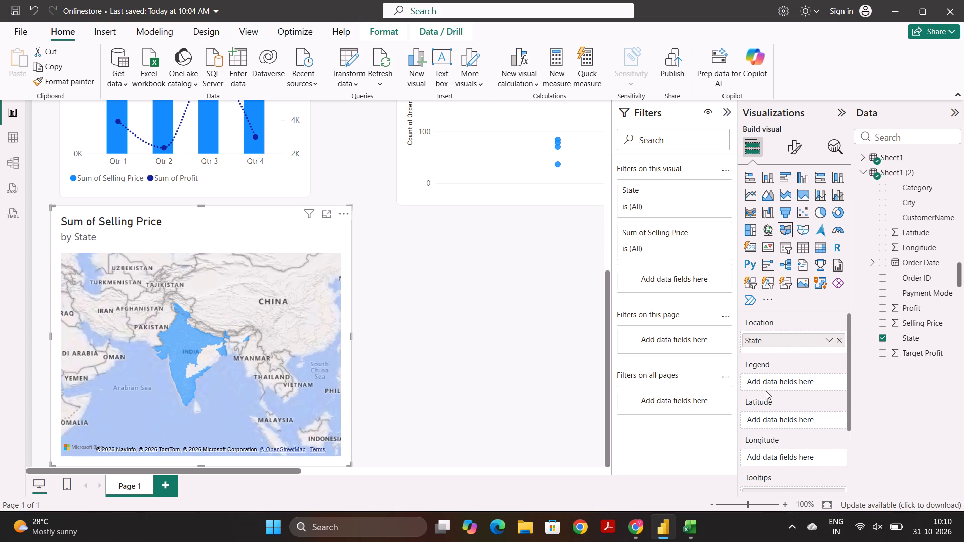
{"action": "scroll", "coordinate": [769, 390], "scroll_direction": "up", "scroll_amount": 1}
{"action": "scroll", "coordinate": [769, 390], "scroll_direction": "down", "scroll_amount": 1}
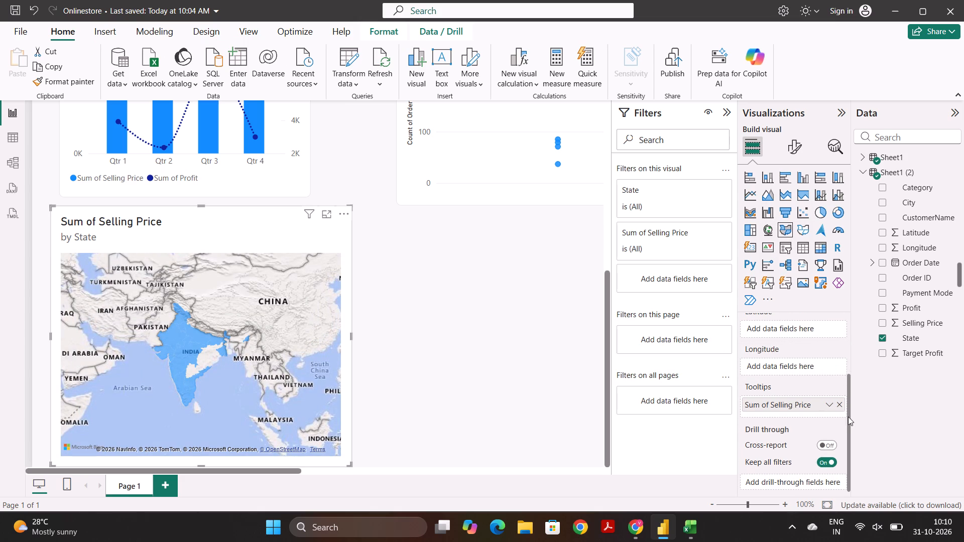
{"action": "scroll", "coordinate": [801, 370], "scroll_direction": "up", "scroll_amount": 1}
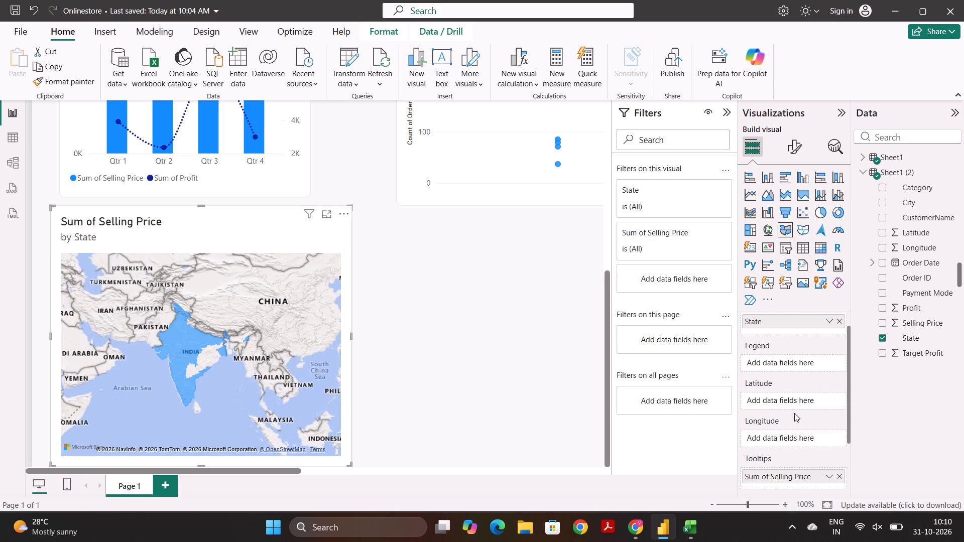
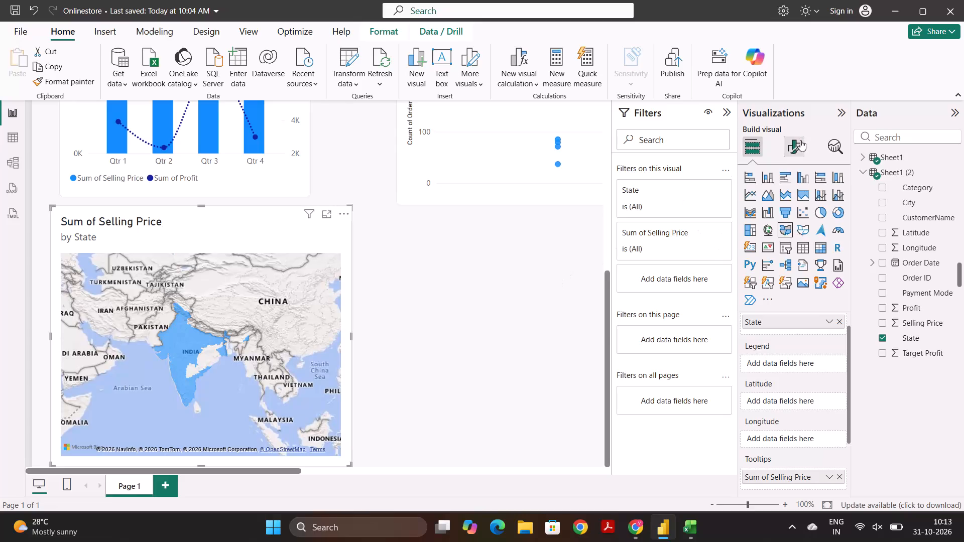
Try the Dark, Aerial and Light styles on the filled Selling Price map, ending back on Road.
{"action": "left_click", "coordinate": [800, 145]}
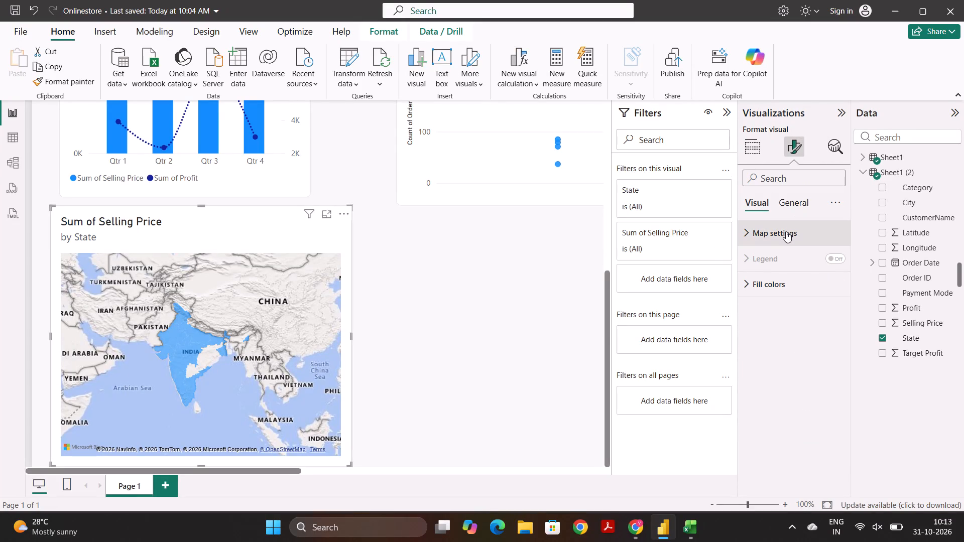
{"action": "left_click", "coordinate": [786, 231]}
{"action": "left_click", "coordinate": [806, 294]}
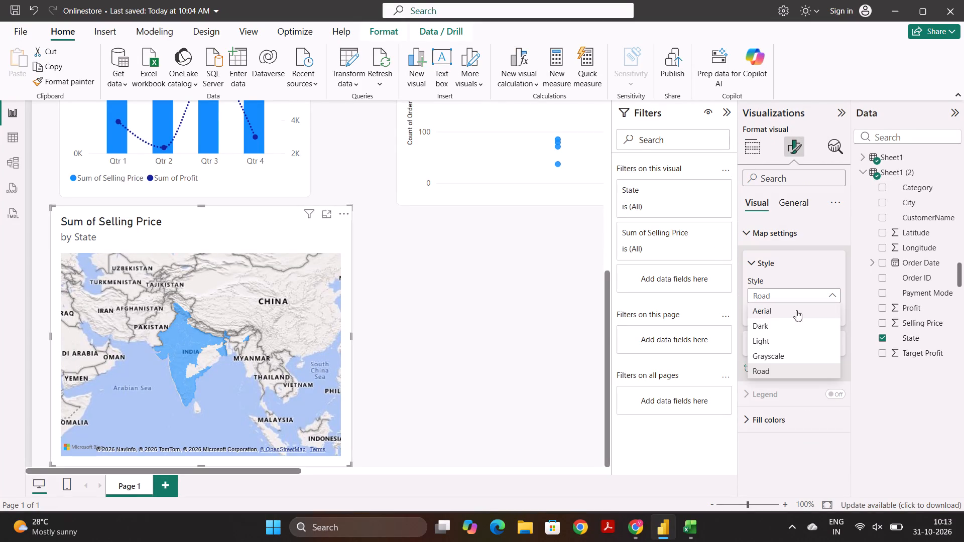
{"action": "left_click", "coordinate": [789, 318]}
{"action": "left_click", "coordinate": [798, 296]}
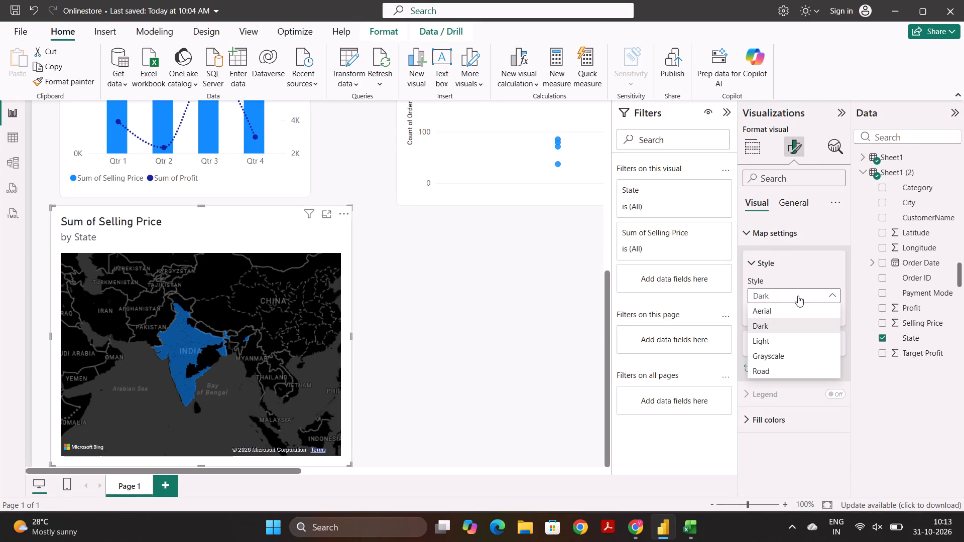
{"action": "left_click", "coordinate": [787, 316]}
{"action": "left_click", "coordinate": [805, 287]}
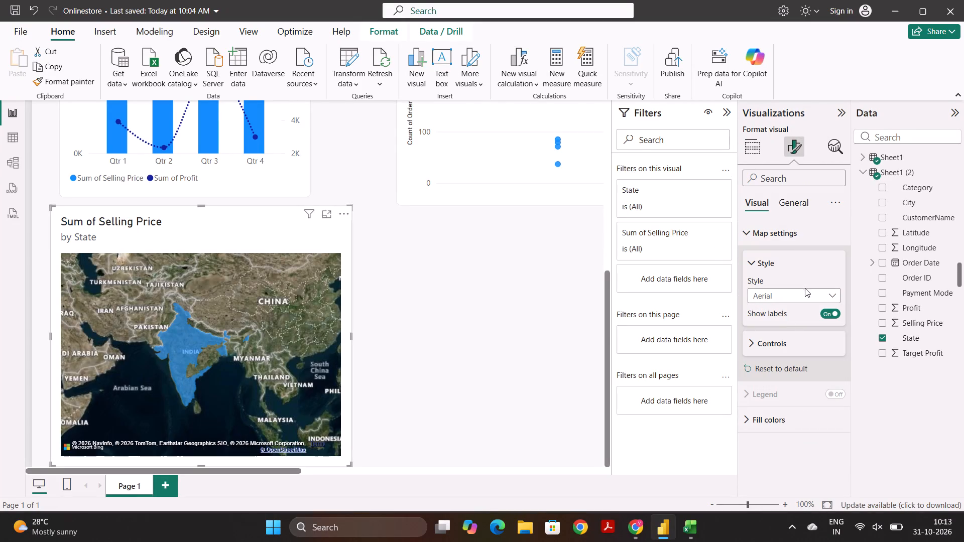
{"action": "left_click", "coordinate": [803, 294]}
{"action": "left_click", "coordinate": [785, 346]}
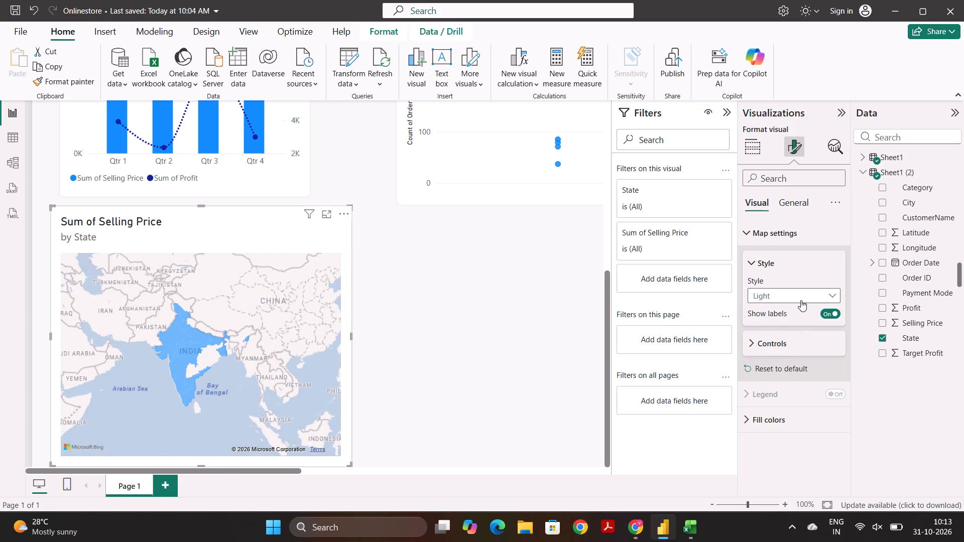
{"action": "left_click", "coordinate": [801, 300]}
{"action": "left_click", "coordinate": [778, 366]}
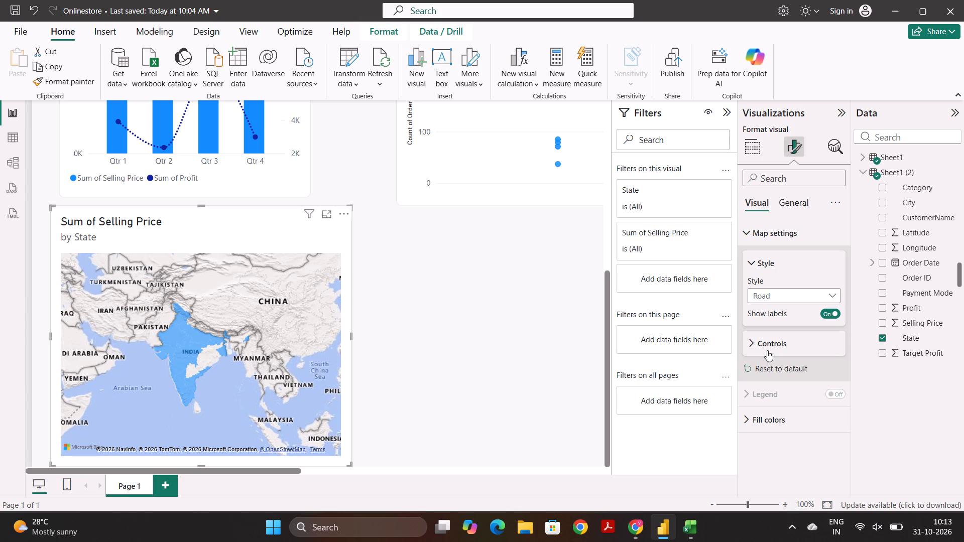
Look through the filled map's Controls settings and general formatting options.
{"action": "left_click", "coordinate": [793, 342]}
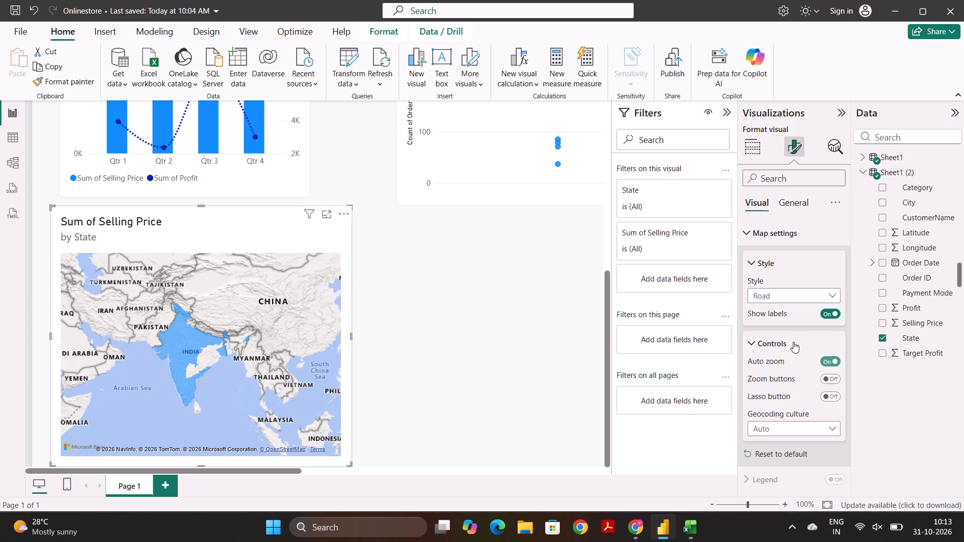
{"action": "left_click", "coordinate": [770, 341]}
{"action": "scroll", "coordinate": [764, 379], "scroll_direction": "down", "scroll_amount": 2}
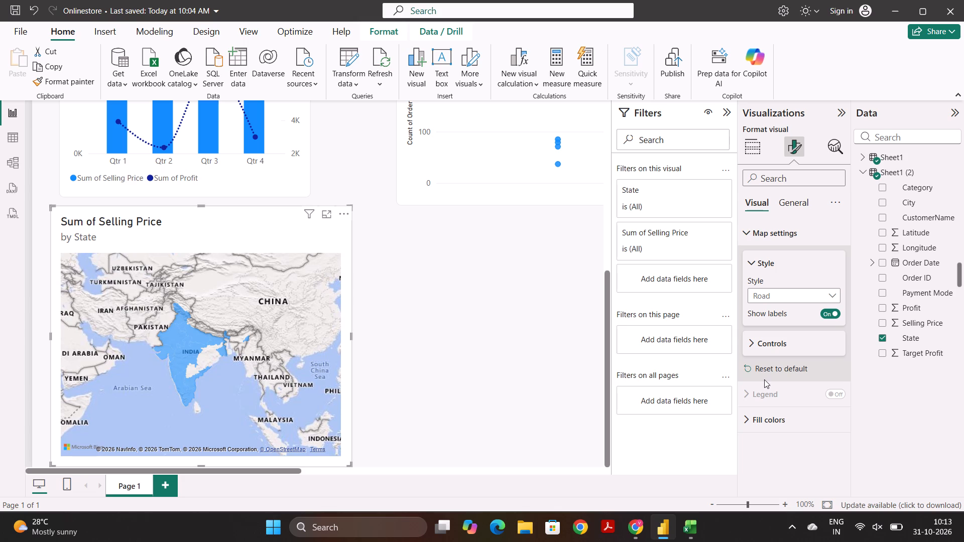
{"action": "scroll", "coordinate": [764, 379], "scroll_direction": "down", "scroll_amount": 5}
{"action": "left_click", "coordinate": [797, 201]}
{"action": "scroll", "coordinate": [777, 250], "scroll_direction": "down", "scroll_amount": 1}
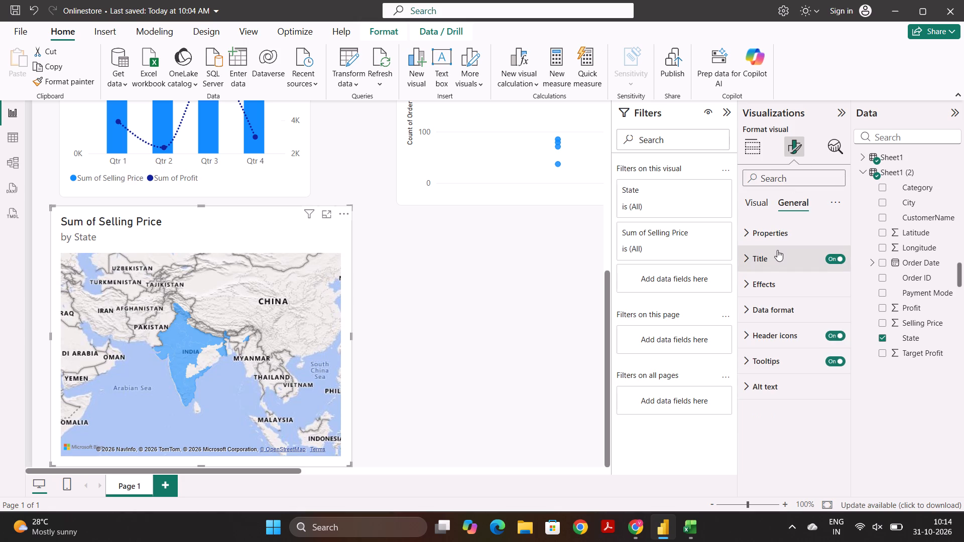
{"action": "scroll", "coordinate": [777, 250], "scroll_direction": "down", "scroll_amount": 1}
Turn on Show all in the filled map's fill colors so each state has its own color setting.
{"action": "left_click", "coordinate": [753, 206]}
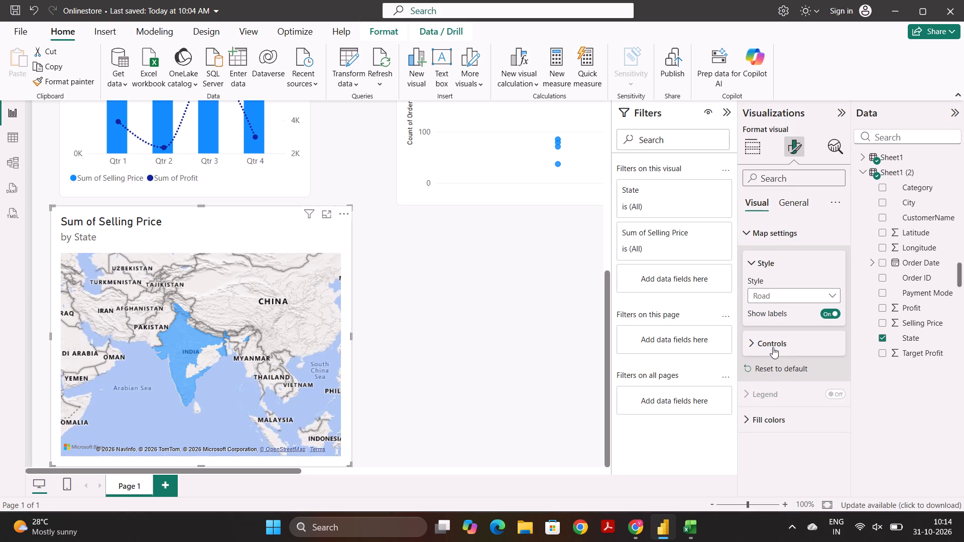
{"action": "left_click", "coordinate": [771, 420]}
{"action": "scroll", "coordinate": [771, 420], "scroll_direction": "down", "scroll_amount": 3}
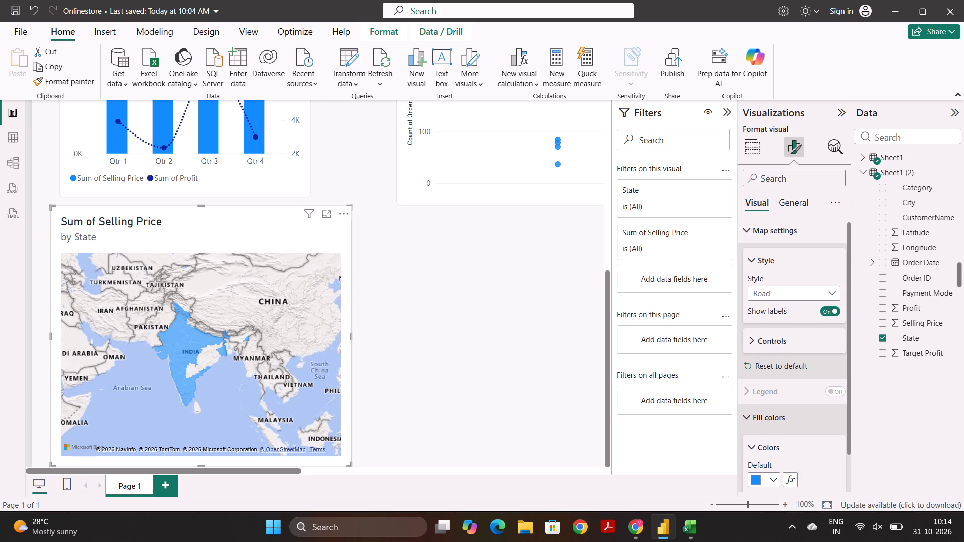
{"action": "left_click", "coordinate": [770, 435]}
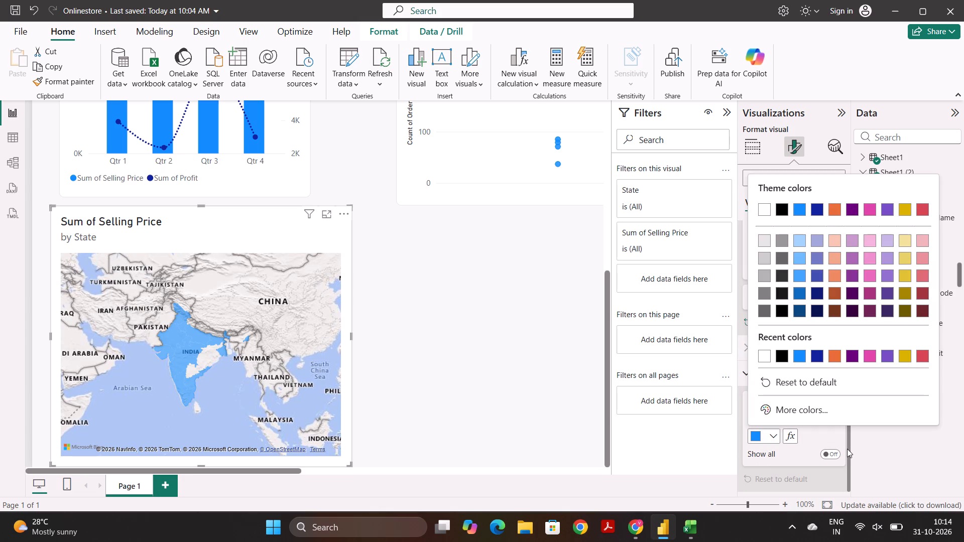
{"action": "left_click", "coordinate": [771, 454]}
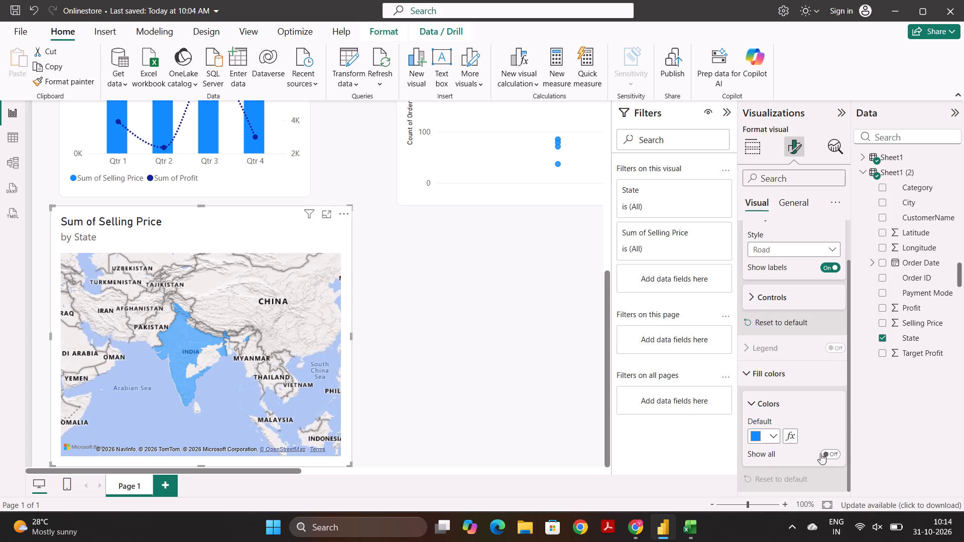
{"action": "left_click", "coordinate": [827, 453]}
Set Madhya Pradesh's fill color on the Selling Price map to the dark blue theme color.
{"action": "scroll", "coordinate": [784, 427], "scroll_direction": "down", "scroll_amount": 7}
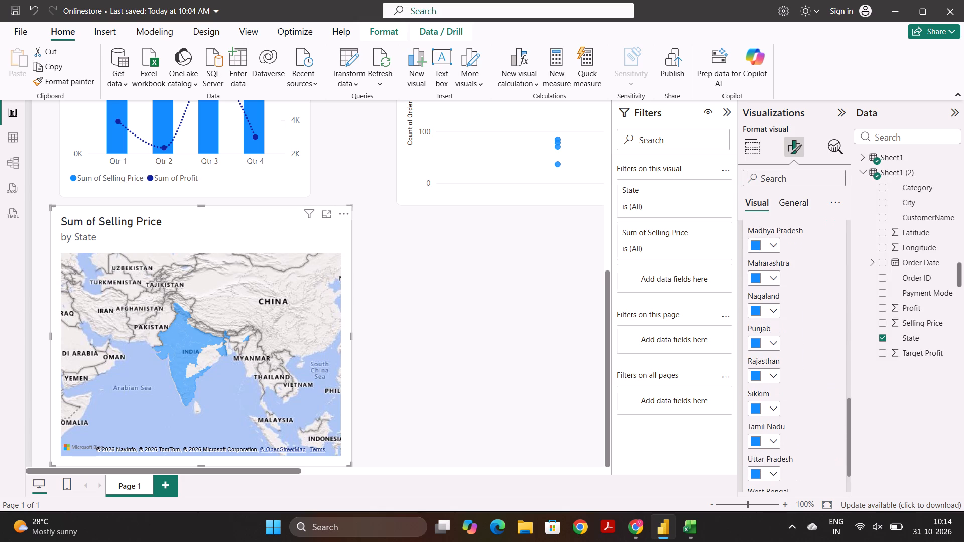
{"action": "scroll", "coordinate": [762, 389], "scroll_direction": "down", "scroll_amount": 3}
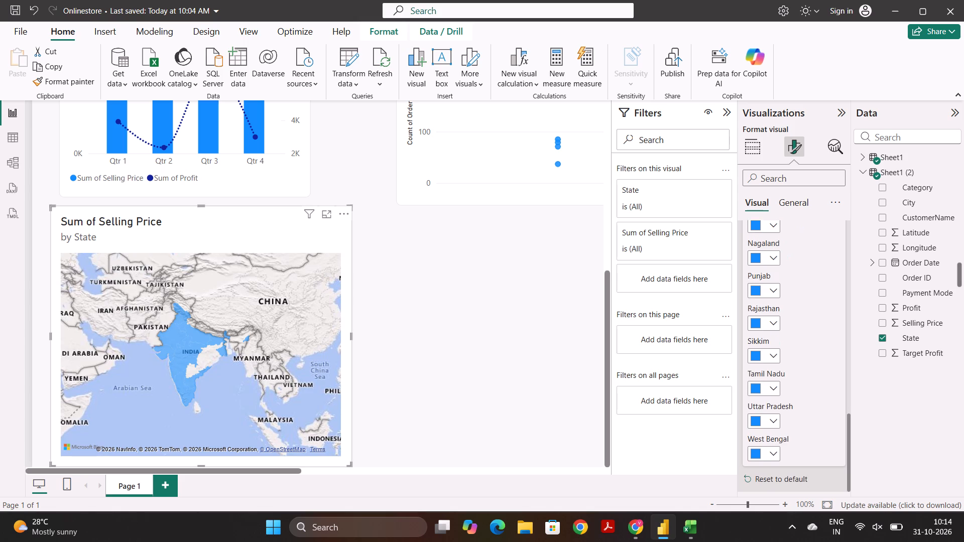
{"action": "scroll", "coordinate": [772, 371], "scroll_direction": "up", "scroll_amount": 6}
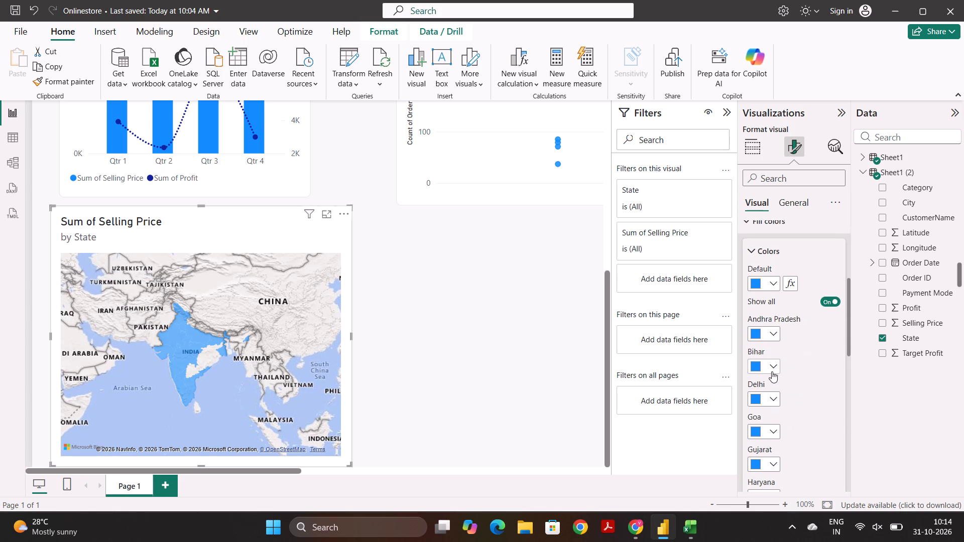
{"action": "scroll", "coordinate": [772, 371], "scroll_direction": "down", "scroll_amount": 6}
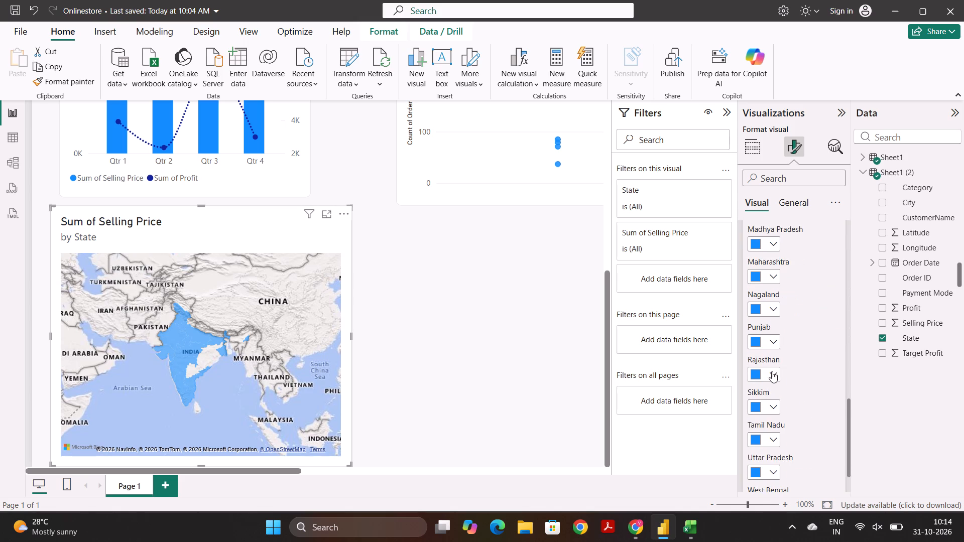
{"action": "scroll", "coordinate": [772, 371], "scroll_direction": "down", "scroll_amount": 2}
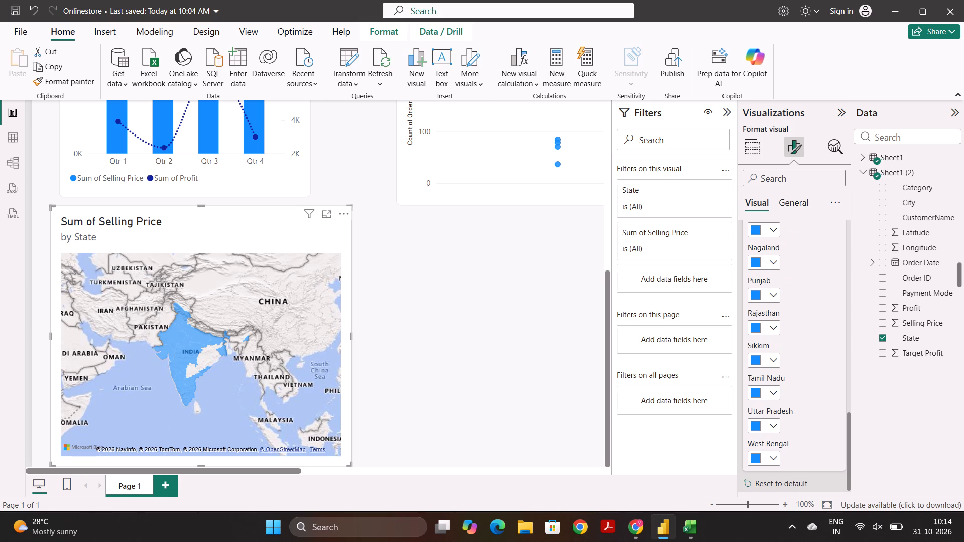
{"action": "scroll", "coordinate": [796, 328], "scroll_direction": "up", "scroll_amount": 2}
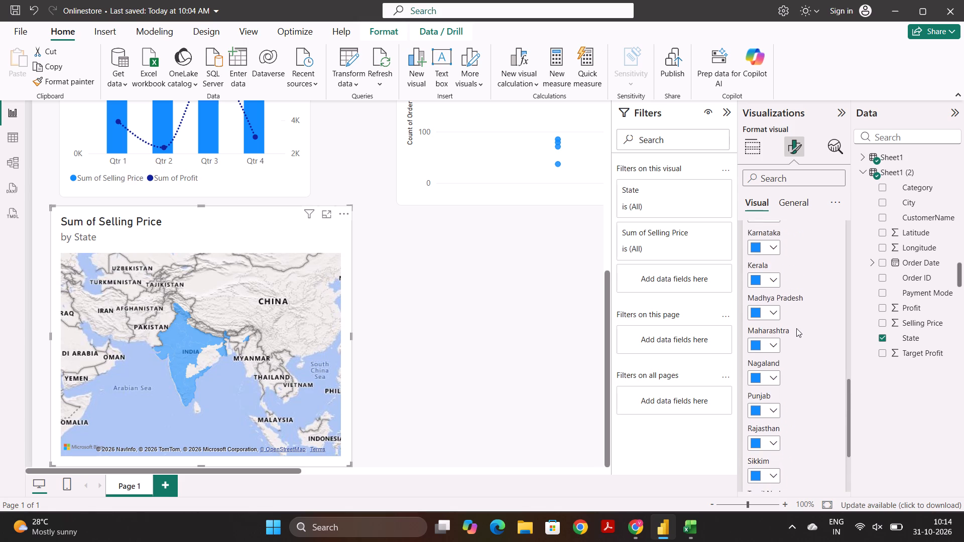
{"action": "scroll", "coordinate": [796, 328], "scroll_direction": "up", "scroll_amount": 2}
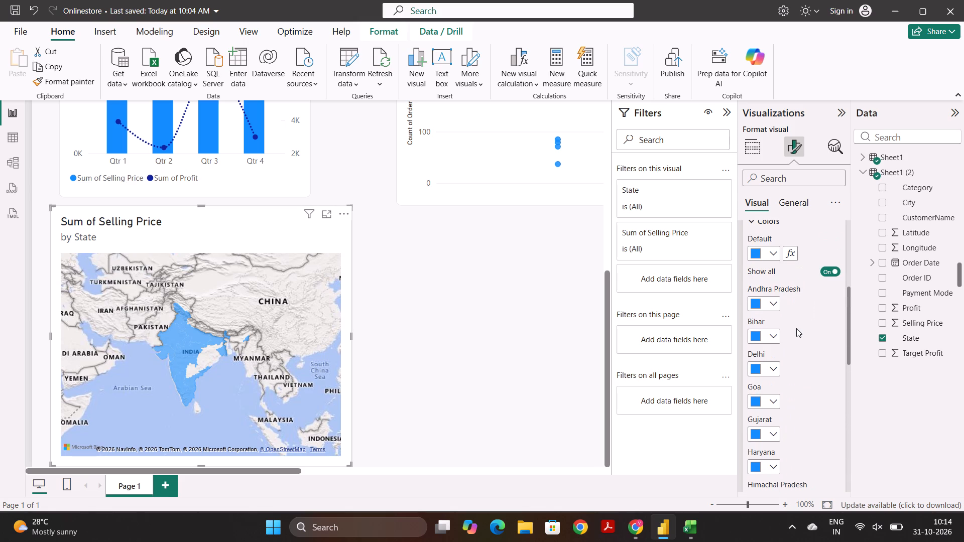
{"action": "scroll", "coordinate": [796, 328], "scroll_direction": "up", "scroll_amount": 1}
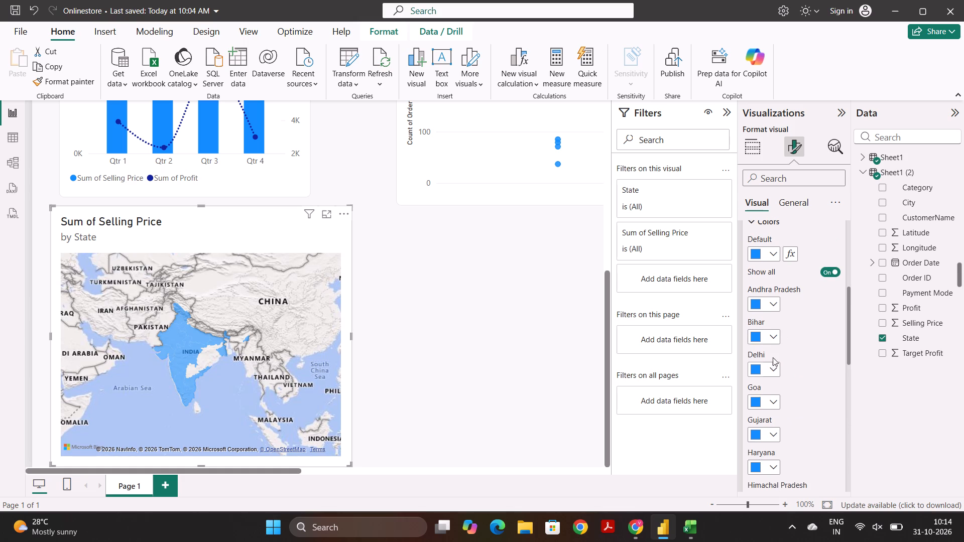
{"action": "scroll", "coordinate": [774, 367], "scroll_direction": "down", "scroll_amount": 3}
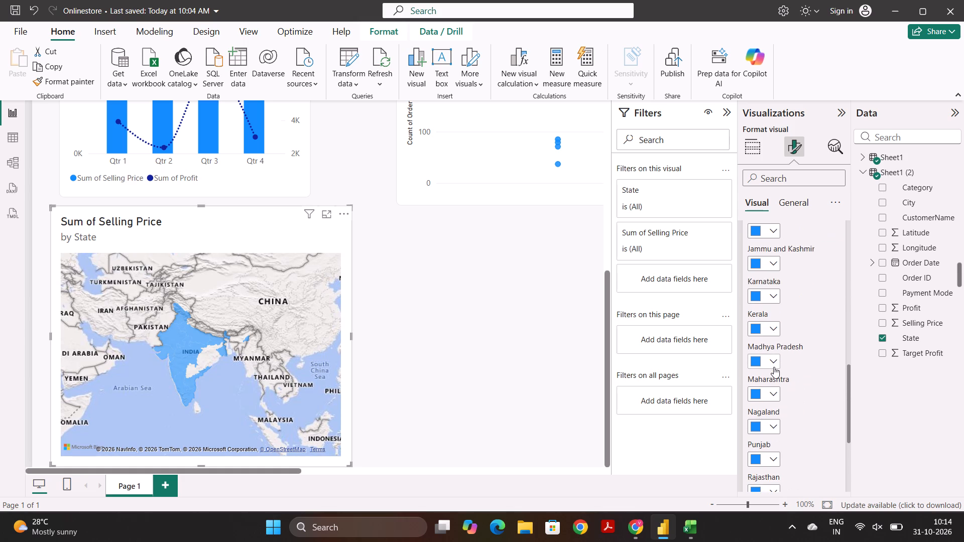
{"action": "scroll", "coordinate": [774, 367], "scroll_direction": "down", "scroll_amount": 2}
{"action": "left_click", "coordinate": [763, 250]}
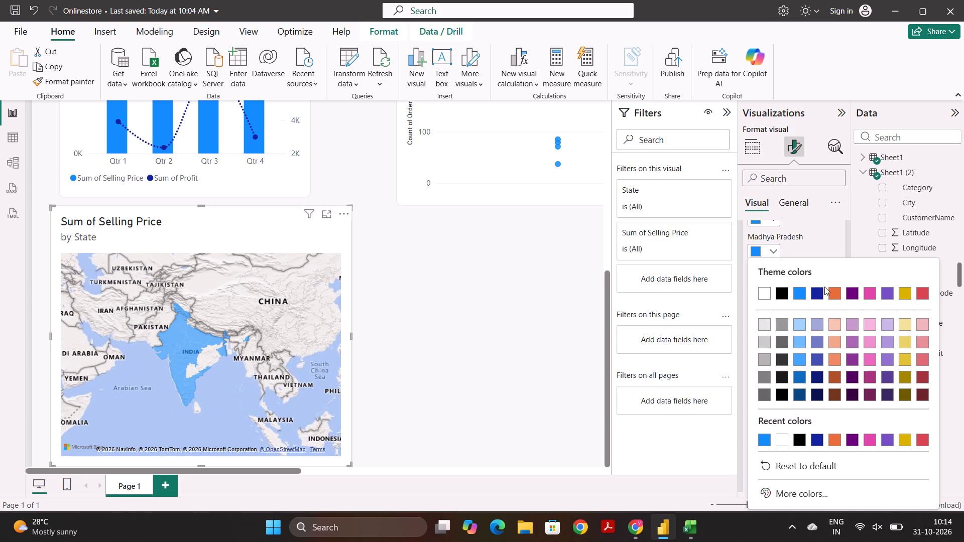
{"action": "left_click", "coordinate": [818, 293]}
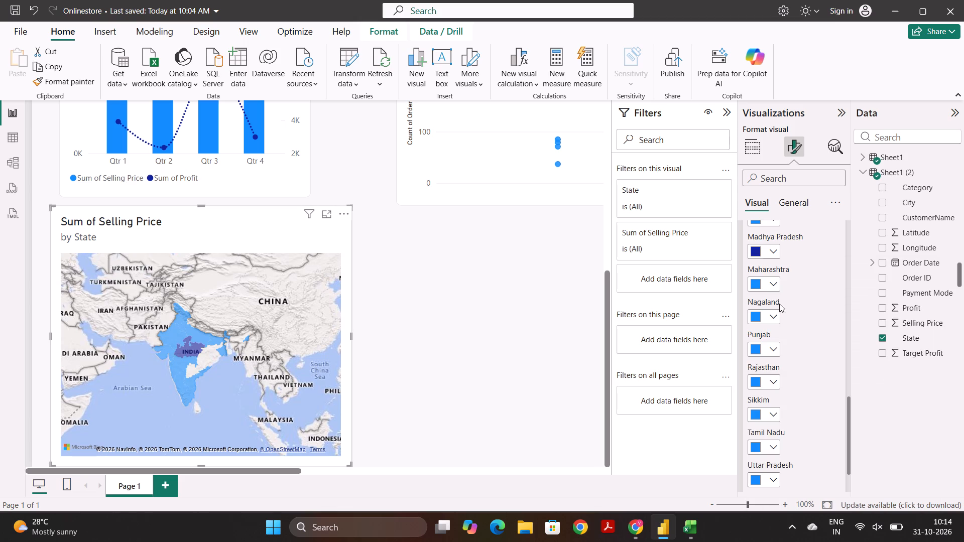
Set Nagaland's fill color on the Selling Price map to white.
{"action": "left_click", "coordinate": [768, 319]}
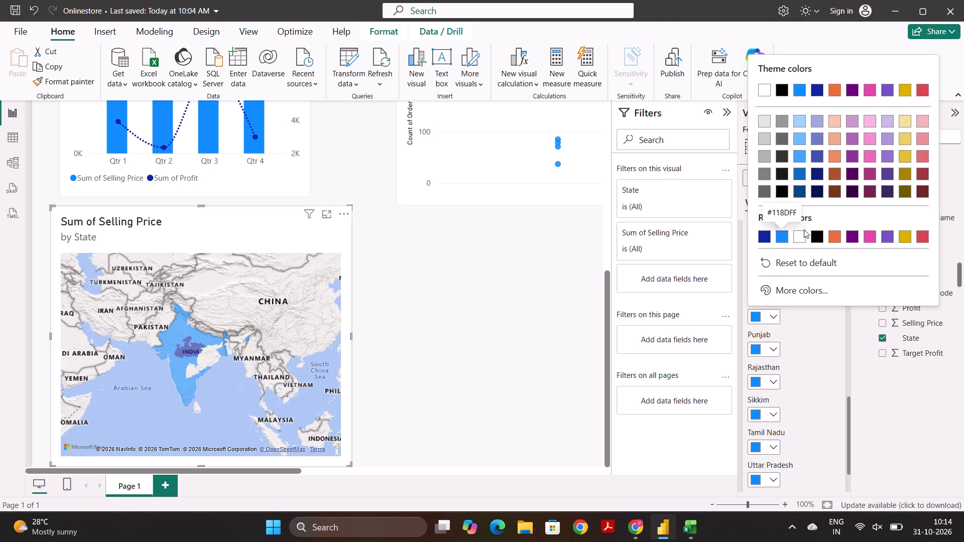
{"action": "left_click", "coordinate": [799, 240]}
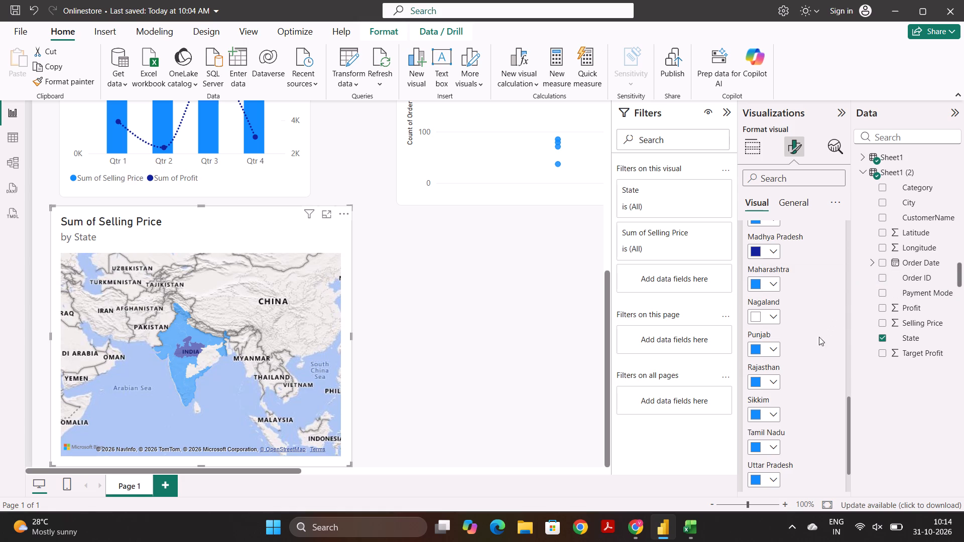
{"action": "left_click", "coordinate": [773, 349]}
{"action": "left_click", "coordinate": [789, 356]}
Set Karnataka's fill color on the Selling Price map to a medium shade of pink.
{"action": "scroll", "coordinate": [768, 359], "scroll_direction": "down", "scroll_amount": 5}
{"action": "scroll", "coordinate": [768, 359], "scroll_direction": "up", "scroll_amount": 5}
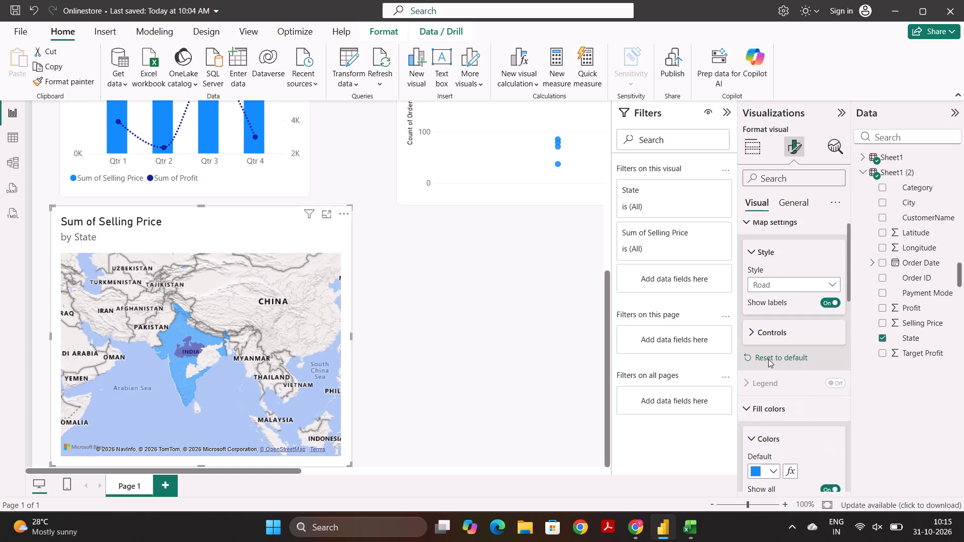
{"action": "scroll", "coordinate": [768, 359], "scroll_direction": "down", "scroll_amount": 3}
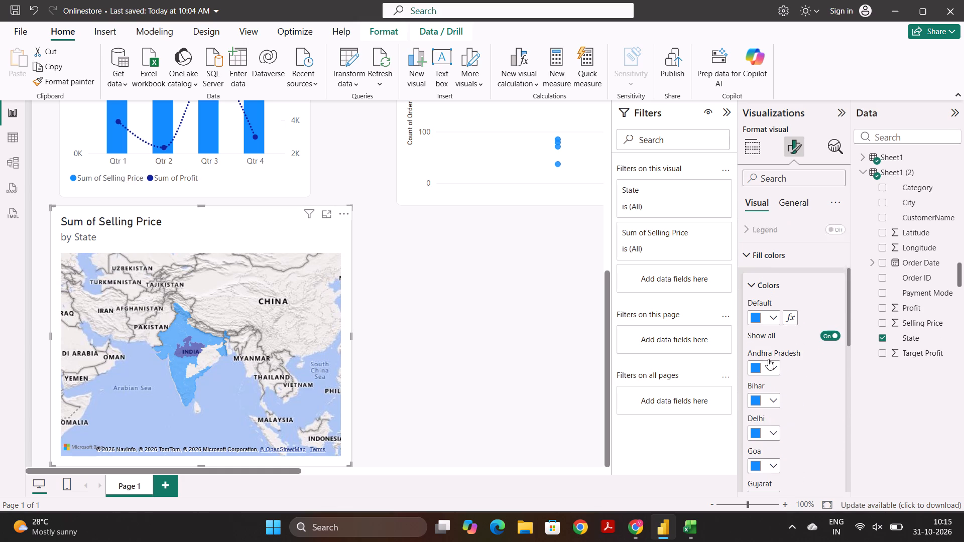
{"action": "scroll", "coordinate": [768, 359], "scroll_direction": "down", "scroll_amount": 2}
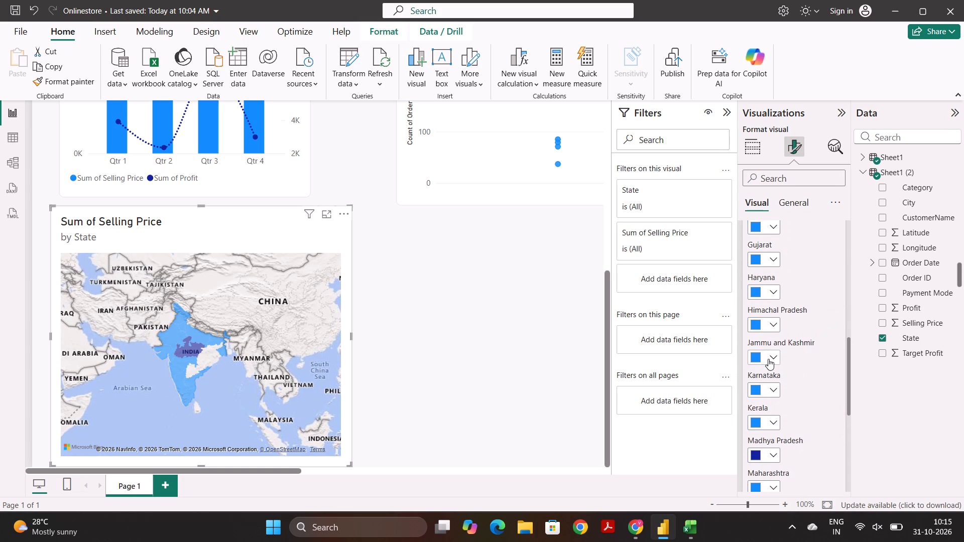
{"action": "scroll", "coordinate": [768, 359], "scroll_direction": "down", "scroll_amount": 1}
{"action": "left_click", "coordinate": [770, 331]}
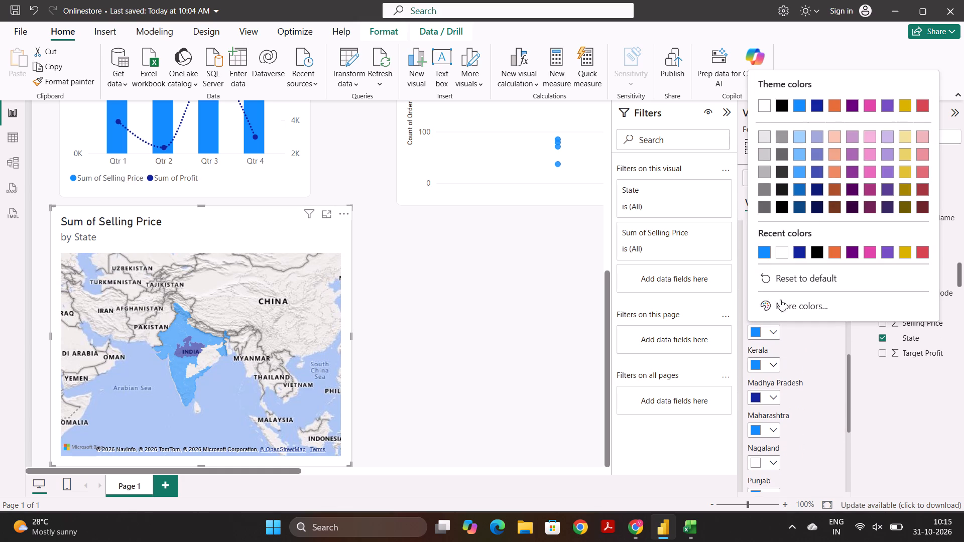
{"action": "left_click", "coordinate": [869, 171]}
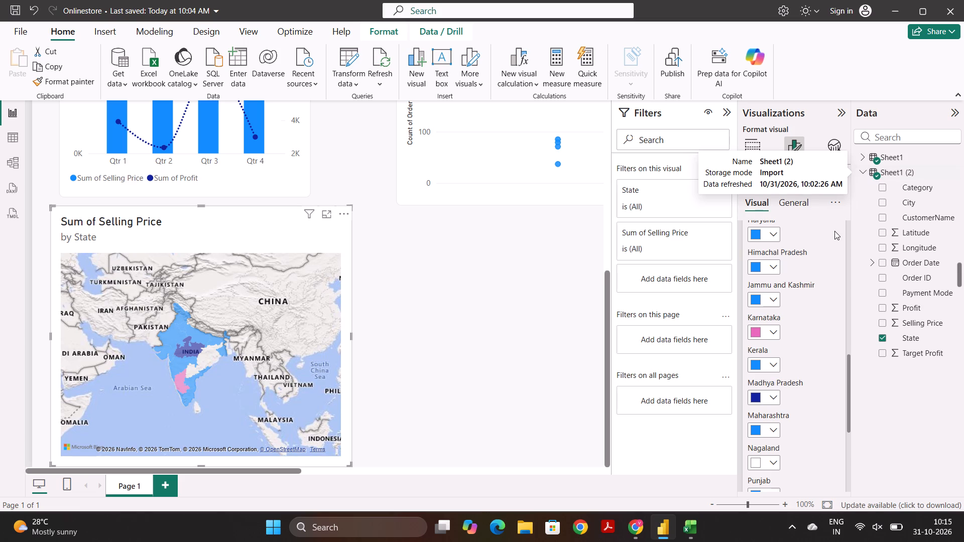
Set Maharashtra's fill color on the Selling Price map to the darkest shade of the bright blue theme color.
{"action": "left_click", "coordinate": [770, 433]}
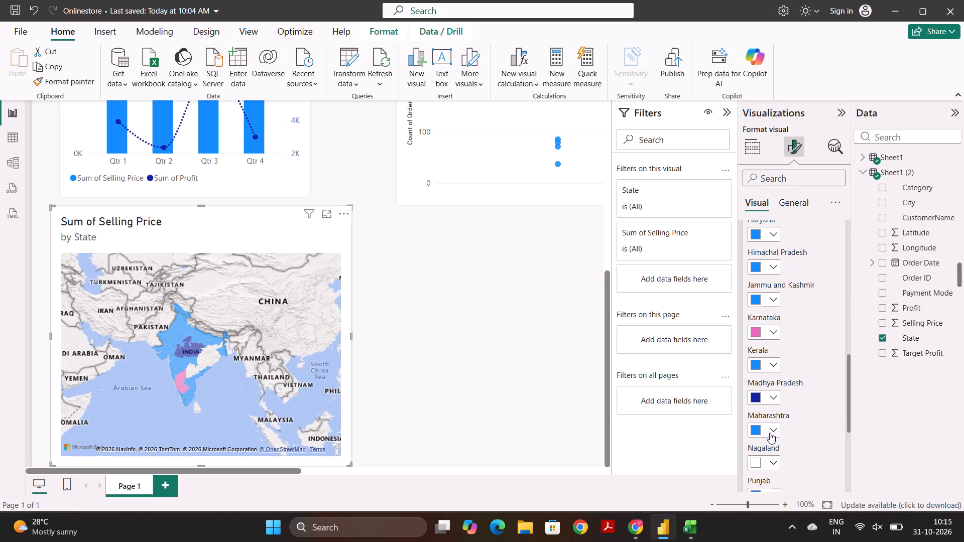
{"action": "left_click", "coordinate": [795, 306]}
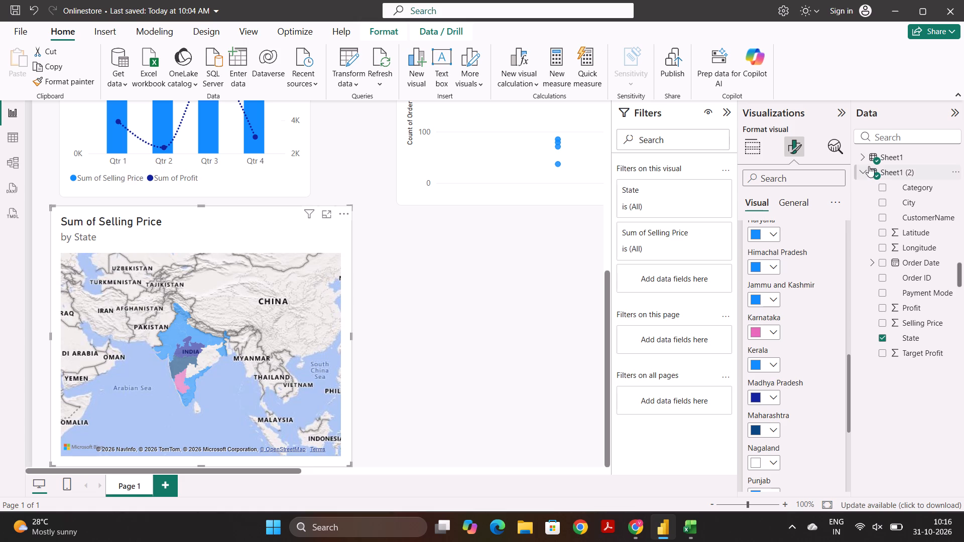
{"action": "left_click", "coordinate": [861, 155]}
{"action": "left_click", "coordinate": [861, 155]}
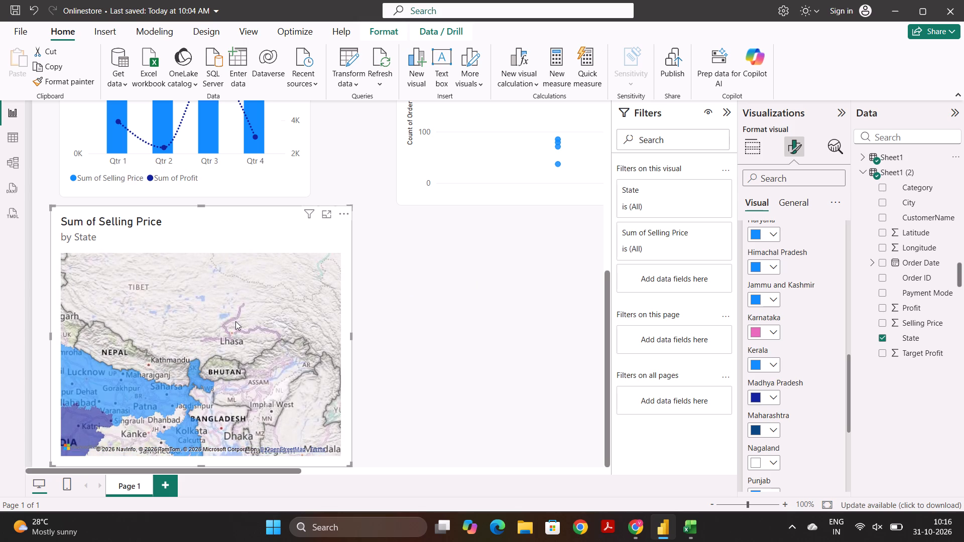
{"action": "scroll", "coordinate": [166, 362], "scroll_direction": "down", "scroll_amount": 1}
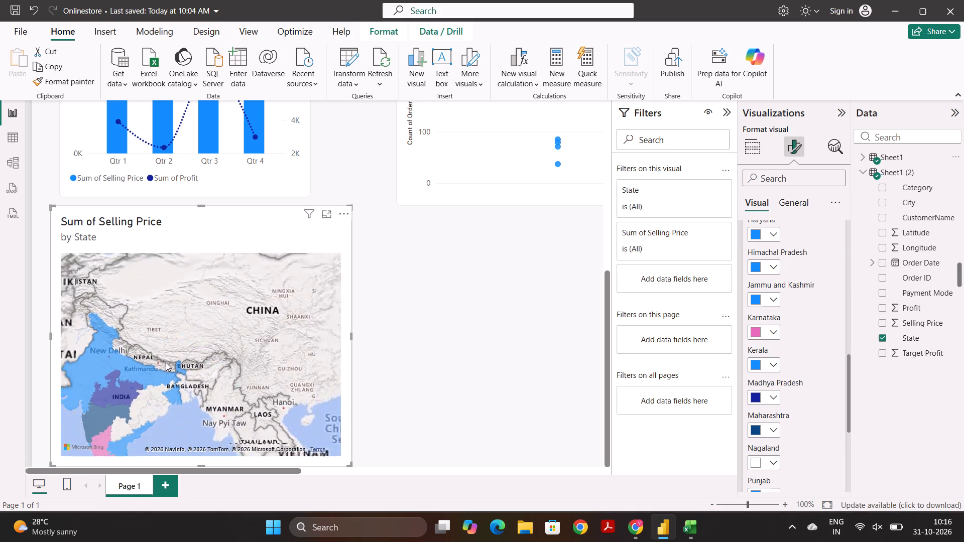